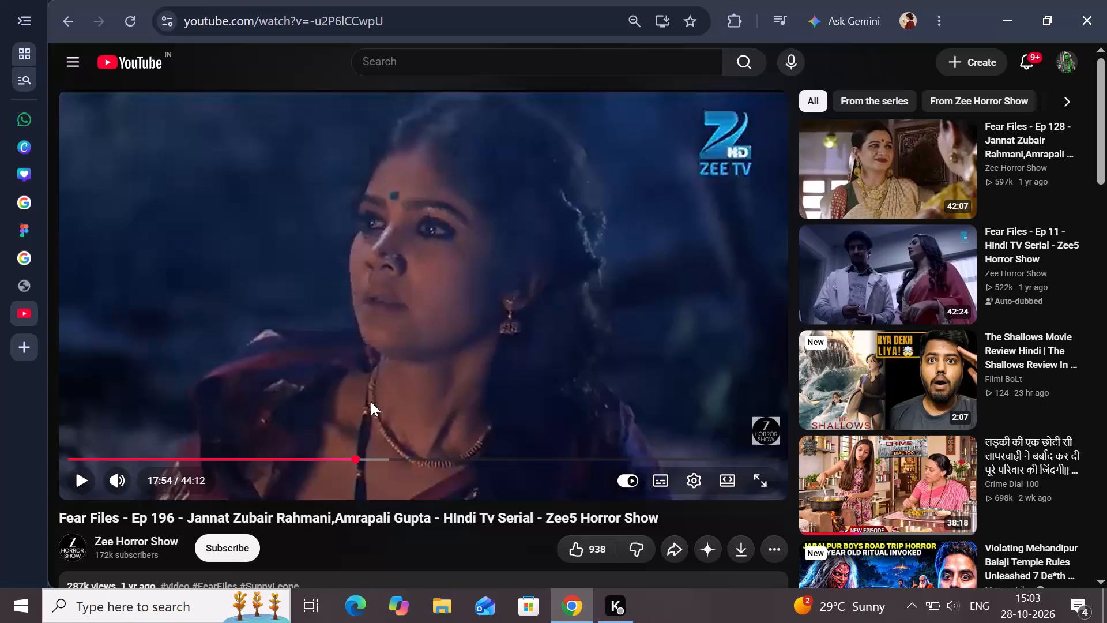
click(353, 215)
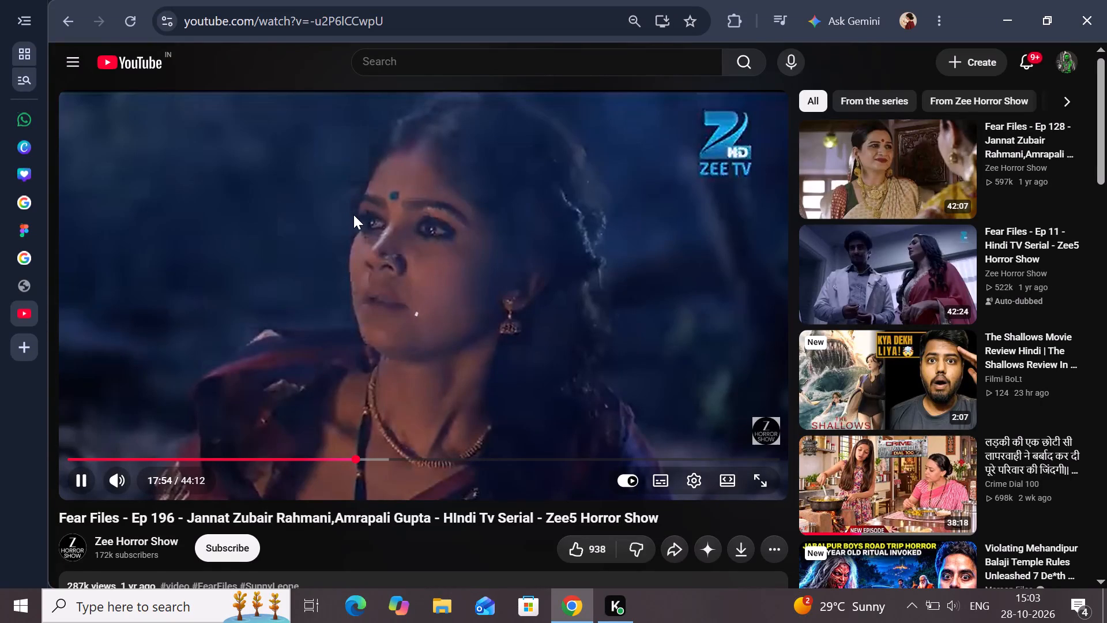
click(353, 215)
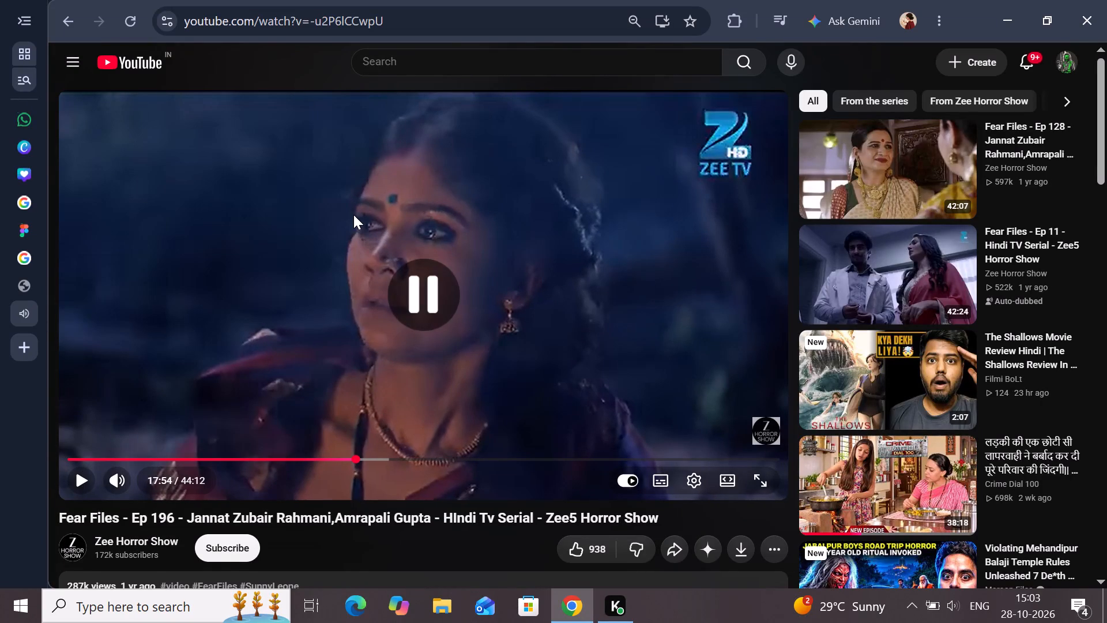
Open the YouTube home page and browse its recommended videos and Shorts.
click(82, 65)
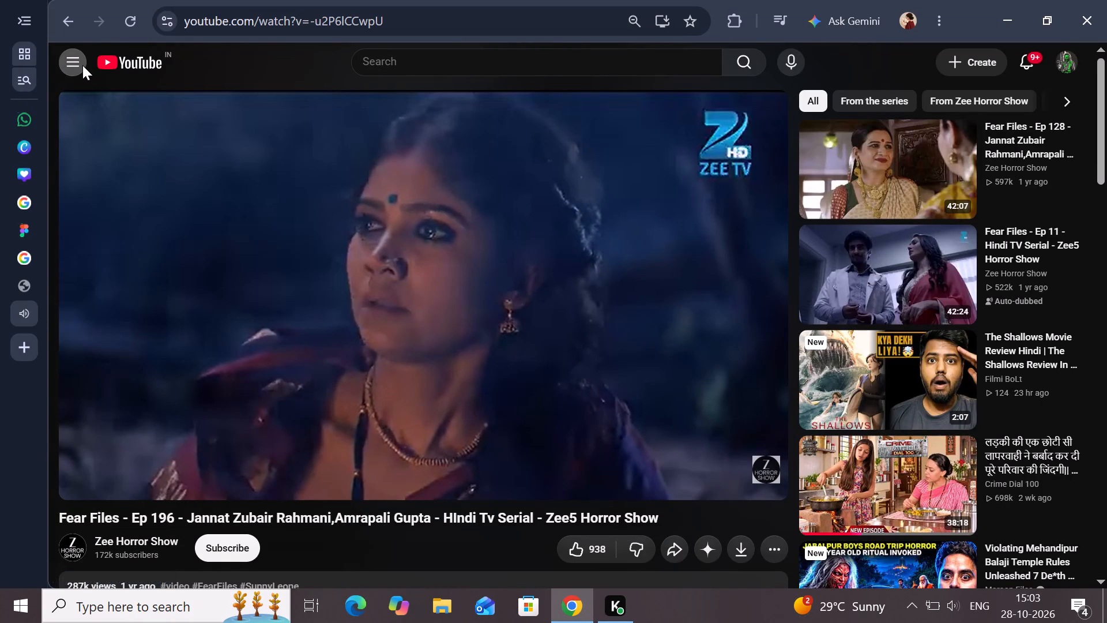
click(101, 107)
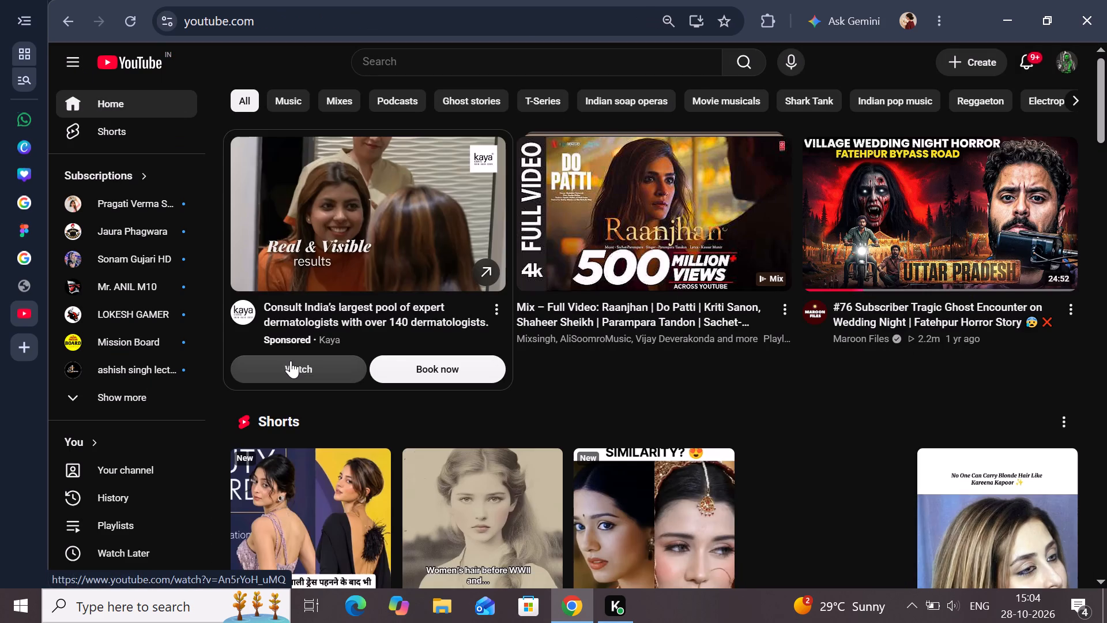
scroll(291, 361, down, 2)
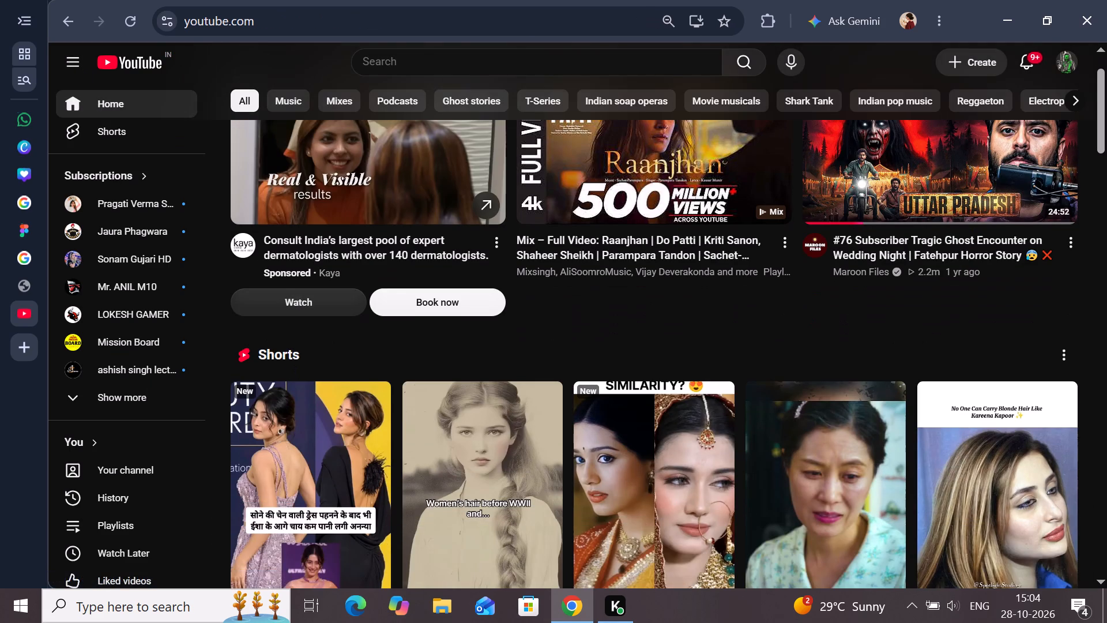
scroll(291, 361, down, 2)
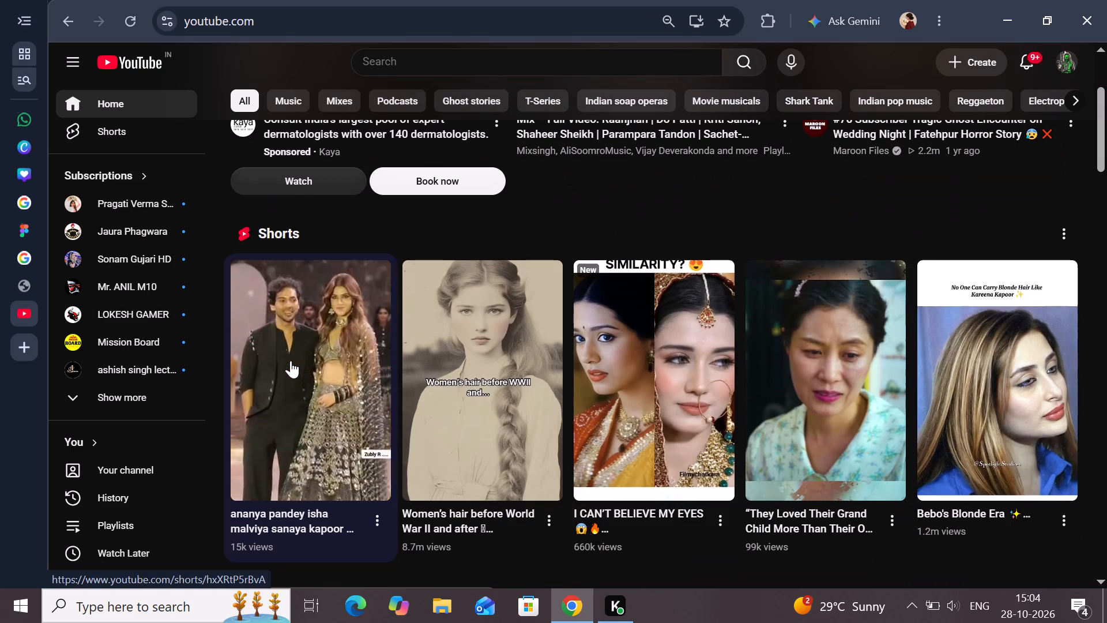
scroll(291, 361, down, 1)
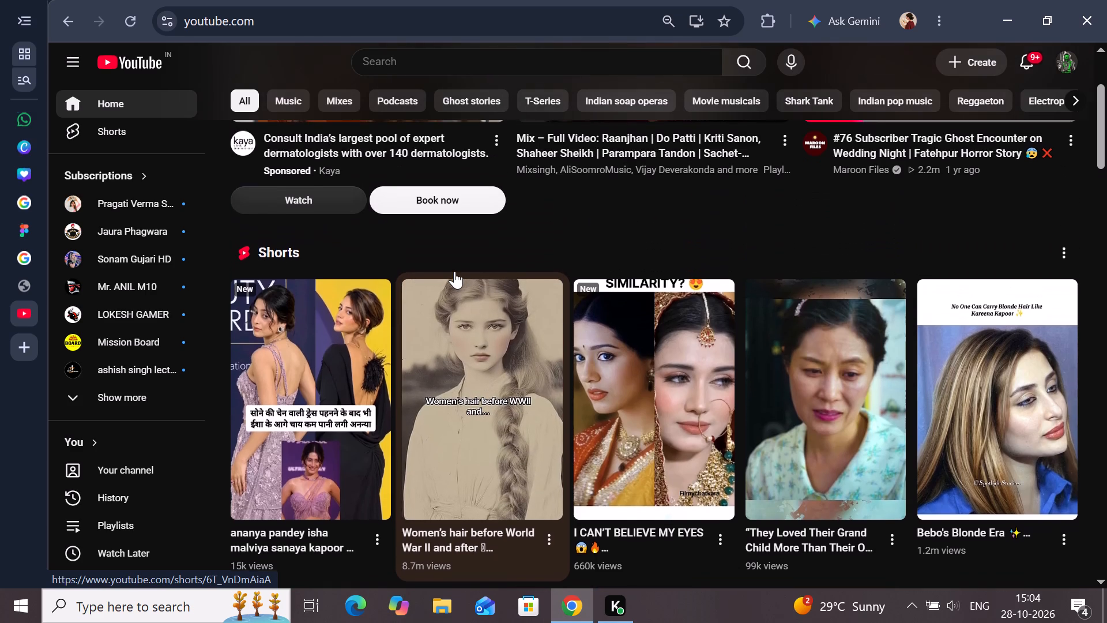
scroll(454, 271, down, 2)
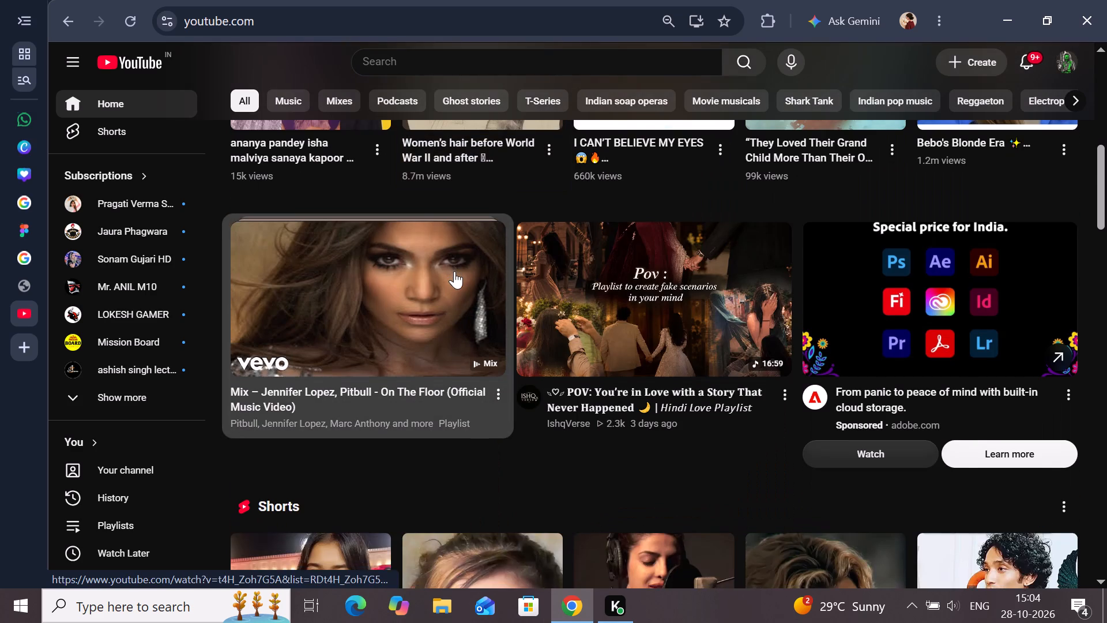
scroll(454, 271, down, 2)
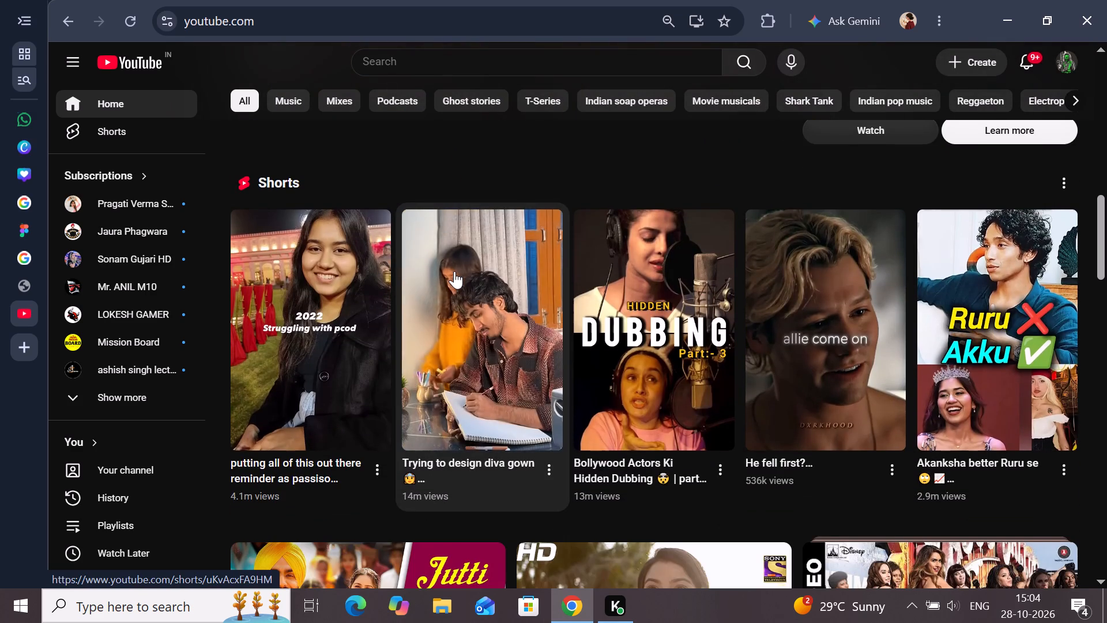
scroll(454, 271, down, 1)
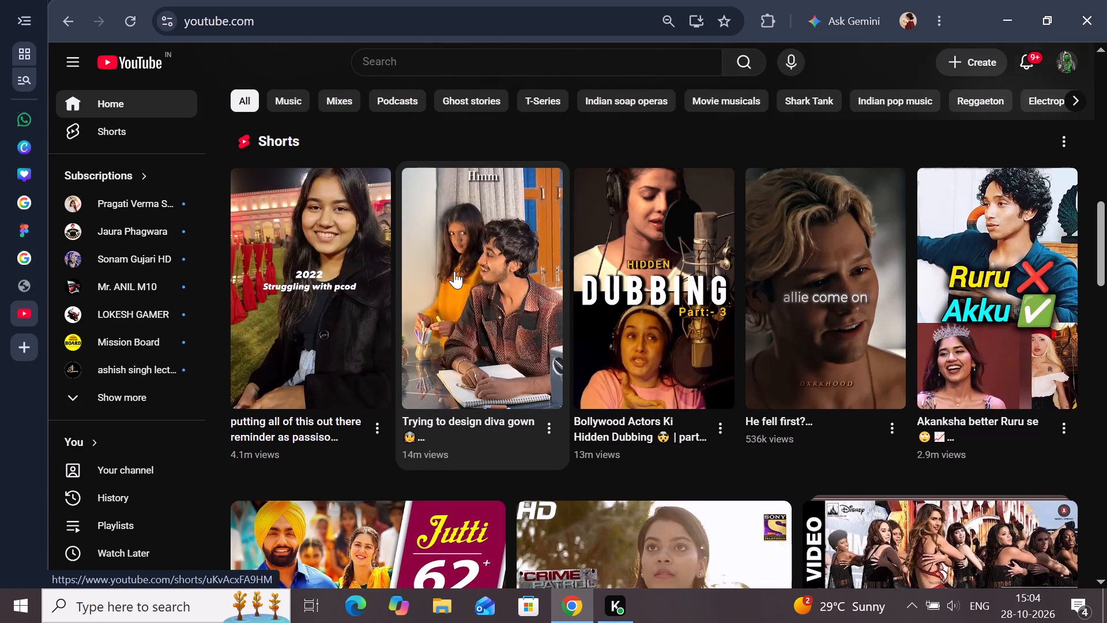
scroll(454, 271, right, 1)
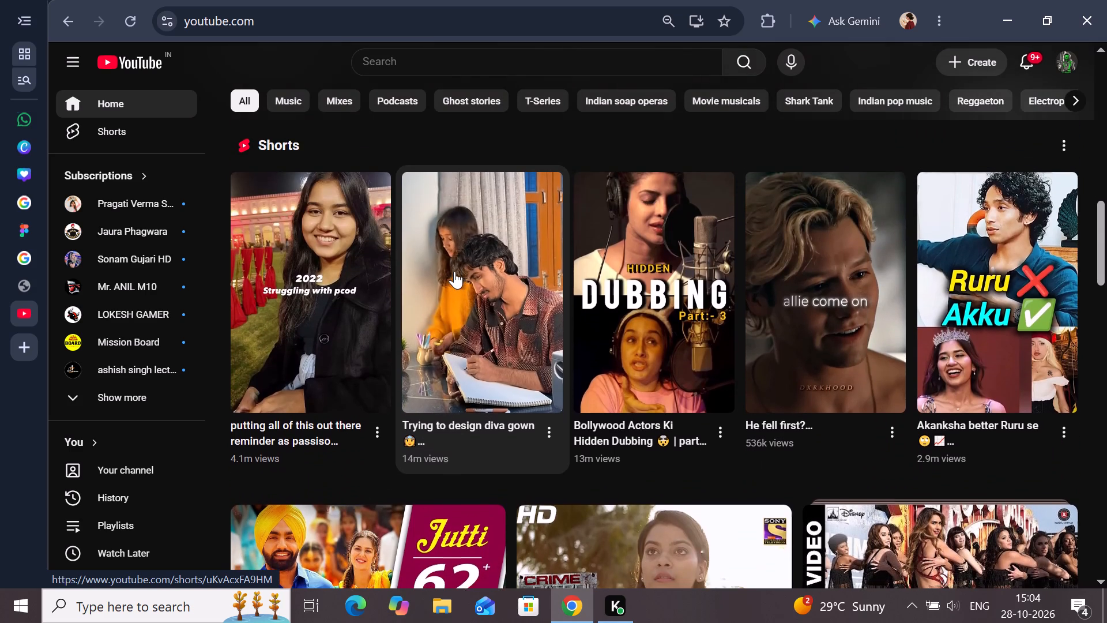
scroll(454, 271, right, 1)
scroll(454, 271, down, 1)
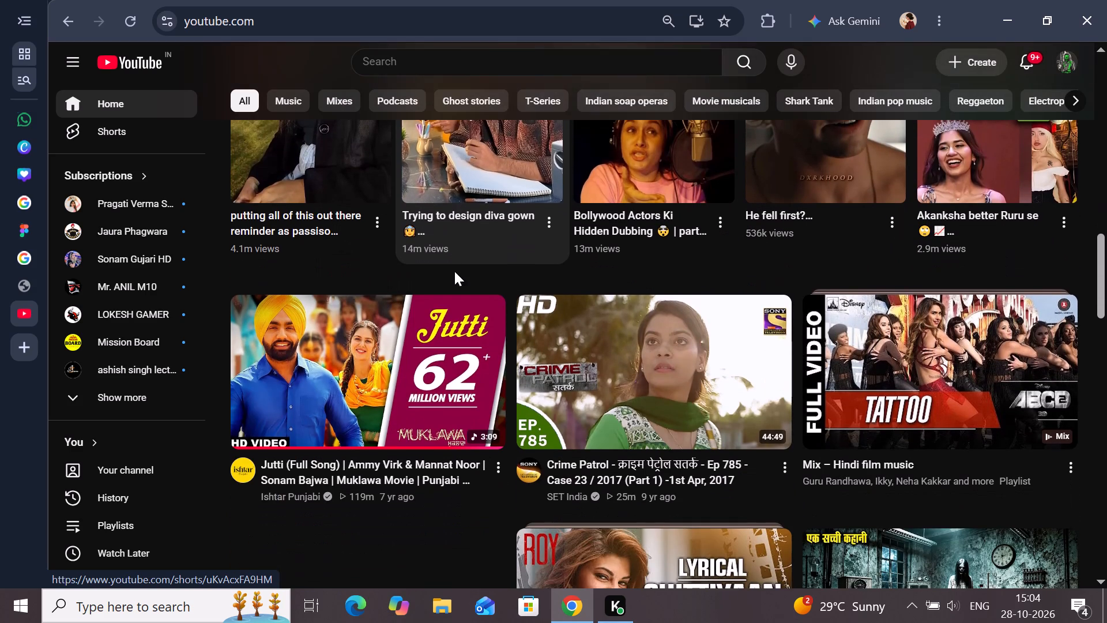
scroll(454, 271, down, 4)
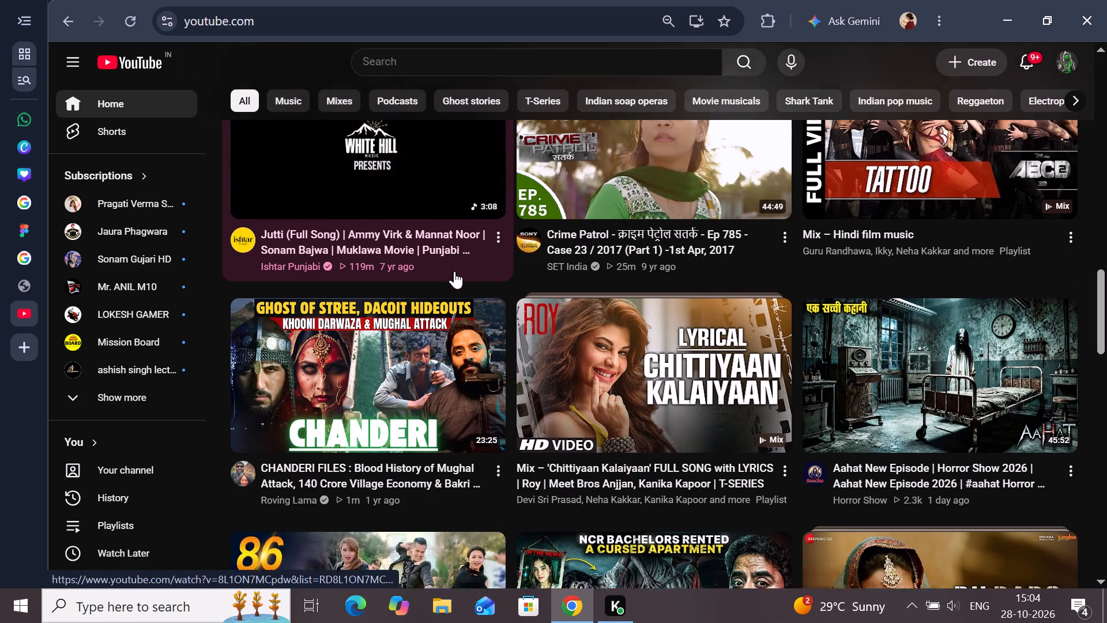
scroll(454, 271, down, 1)
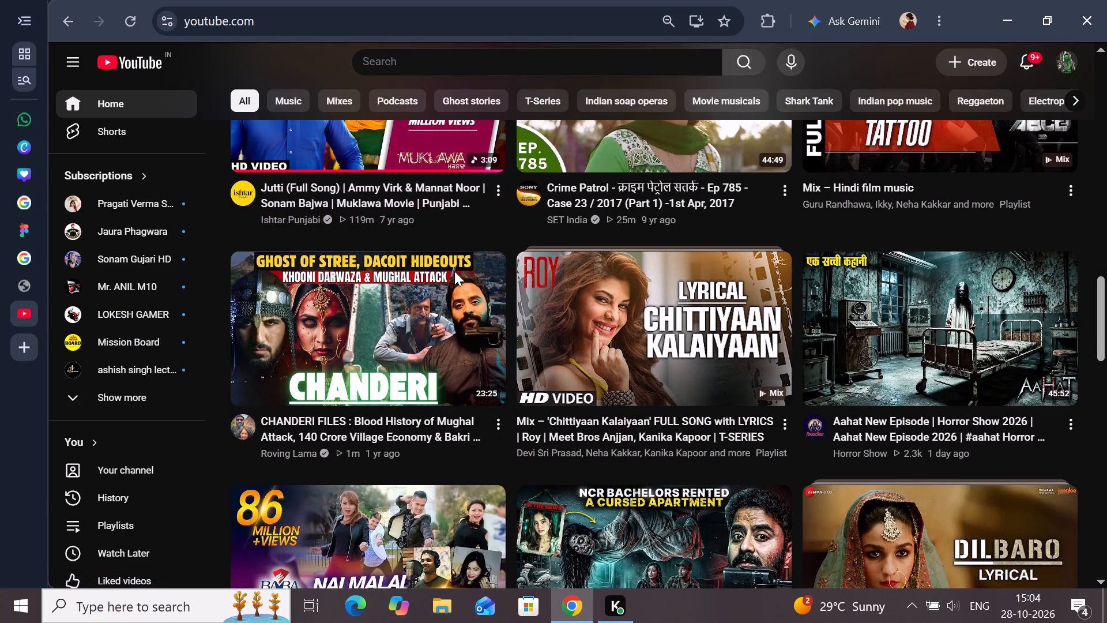
scroll(454, 271, down, 2)
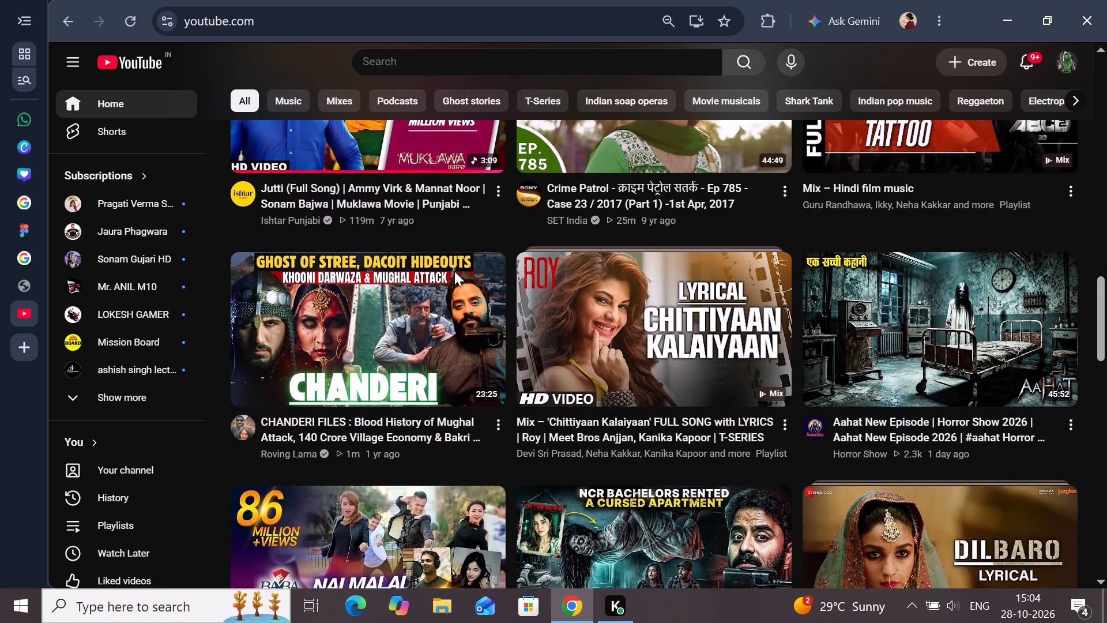
scroll(454, 271, down, 2)
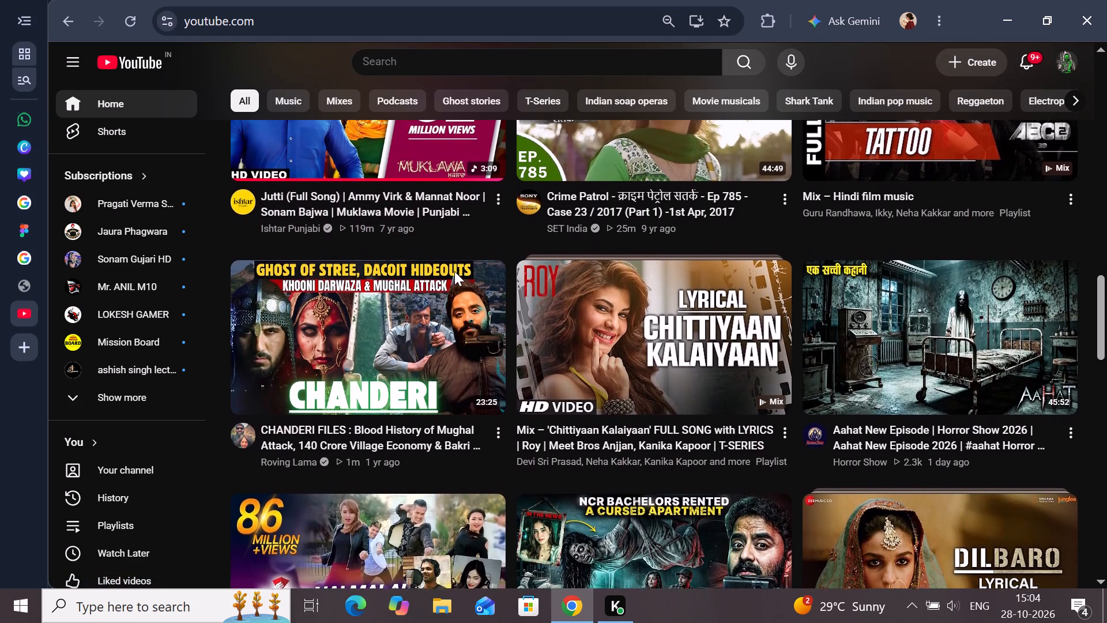
scroll(454, 271, down, 1)
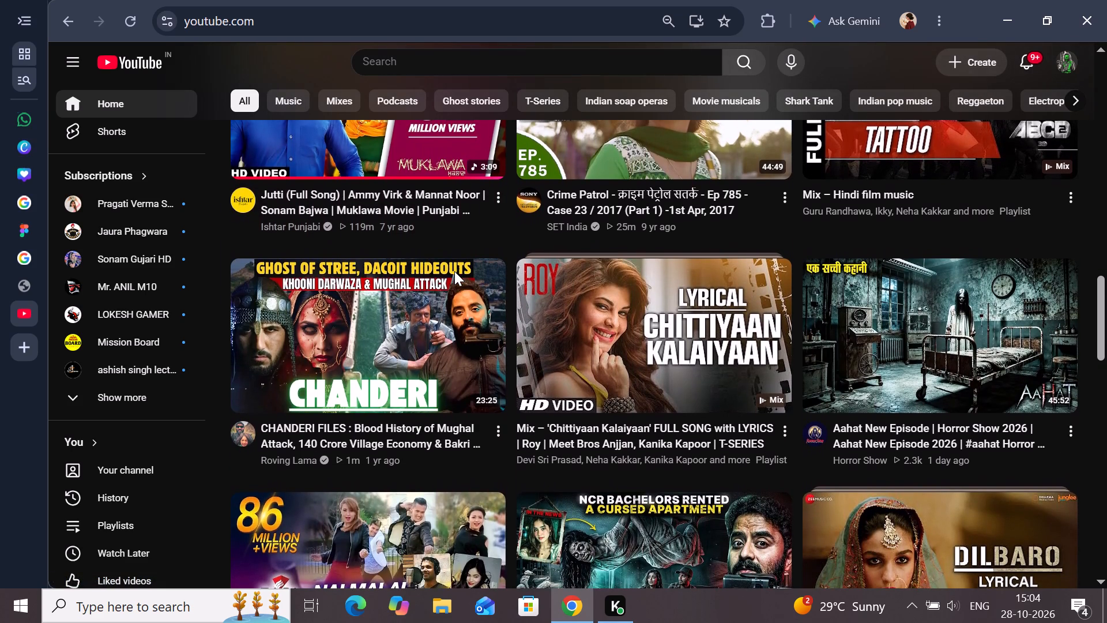
scroll(454, 271, down, 1)
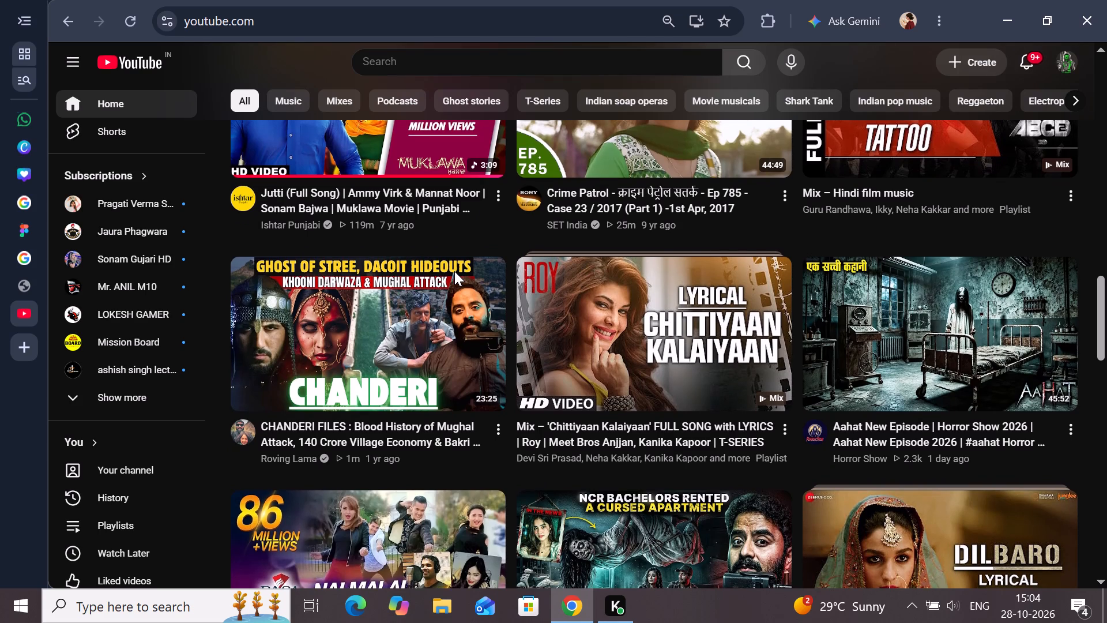
scroll(454, 271, down, 4)
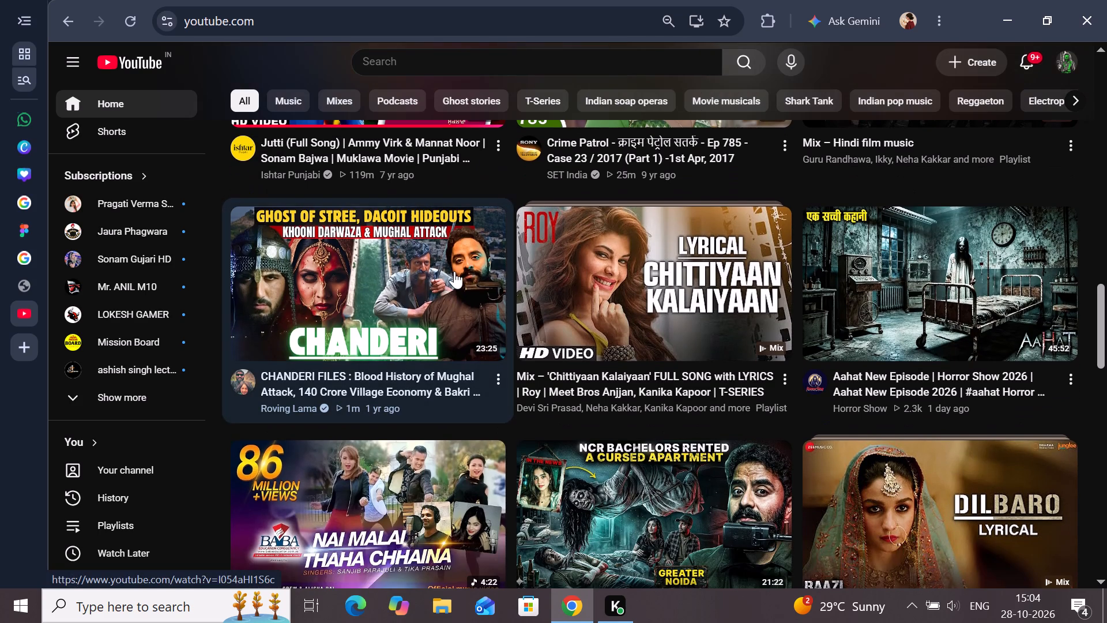
scroll(454, 271, down, 1)
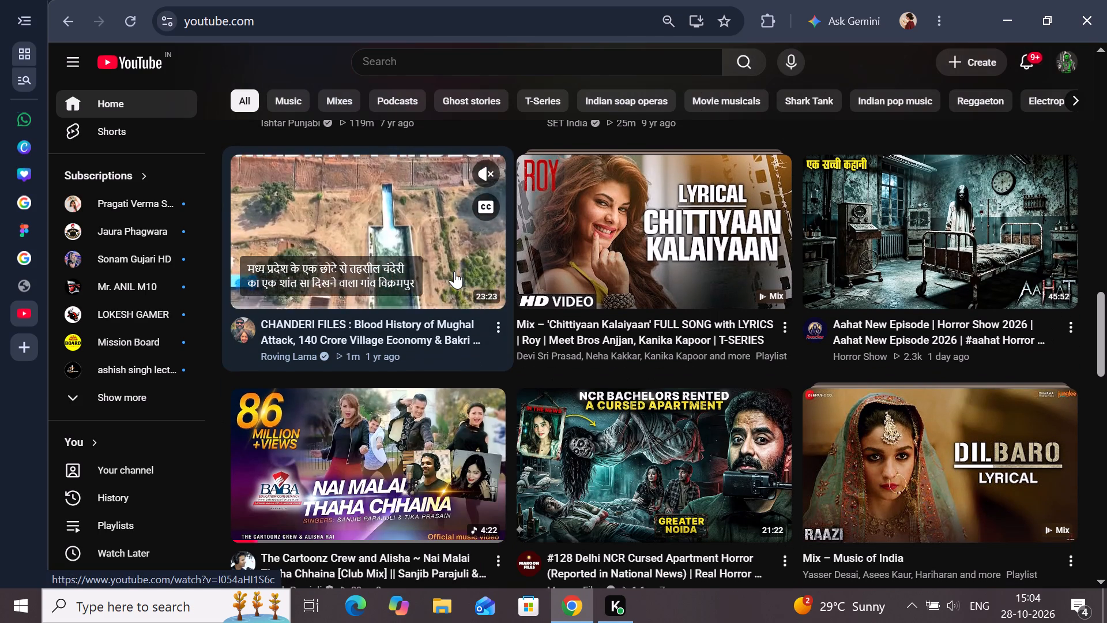
scroll(454, 271, down, 2)
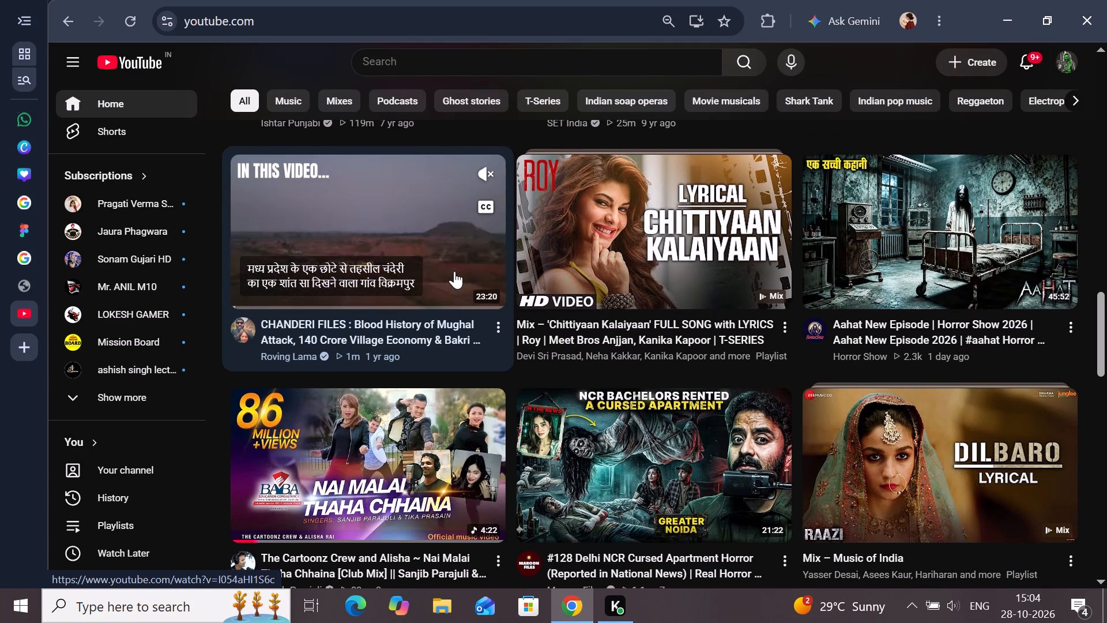
scroll(454, 271, down, 1)
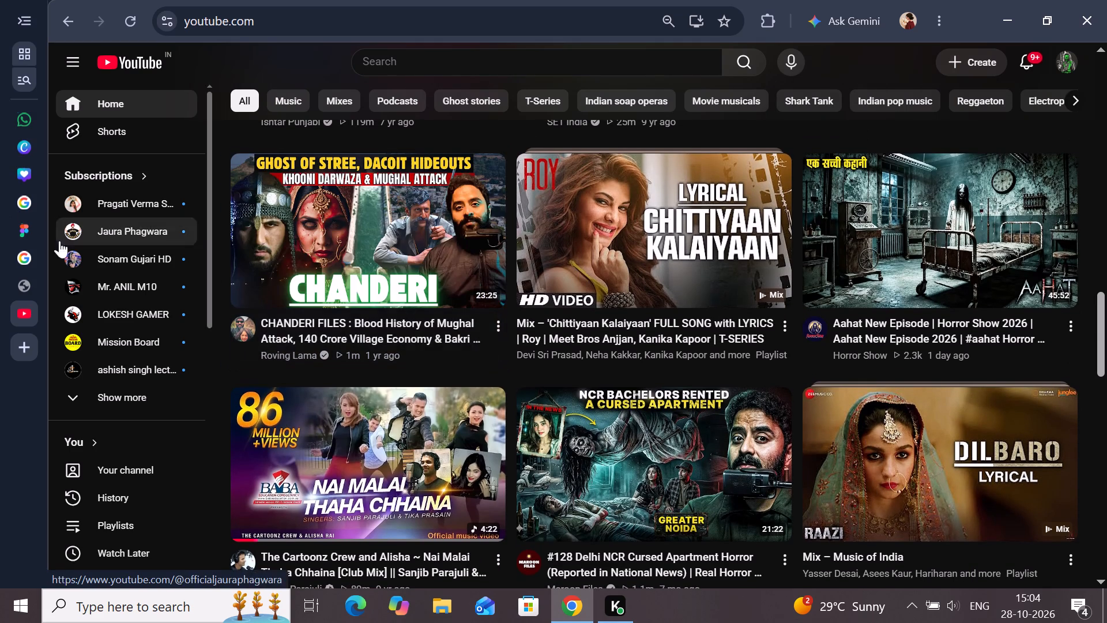
Switch to the First Project file in Figma and ungroup the group of feature icons and labels in the Premium Packs card.
click(29, 235)
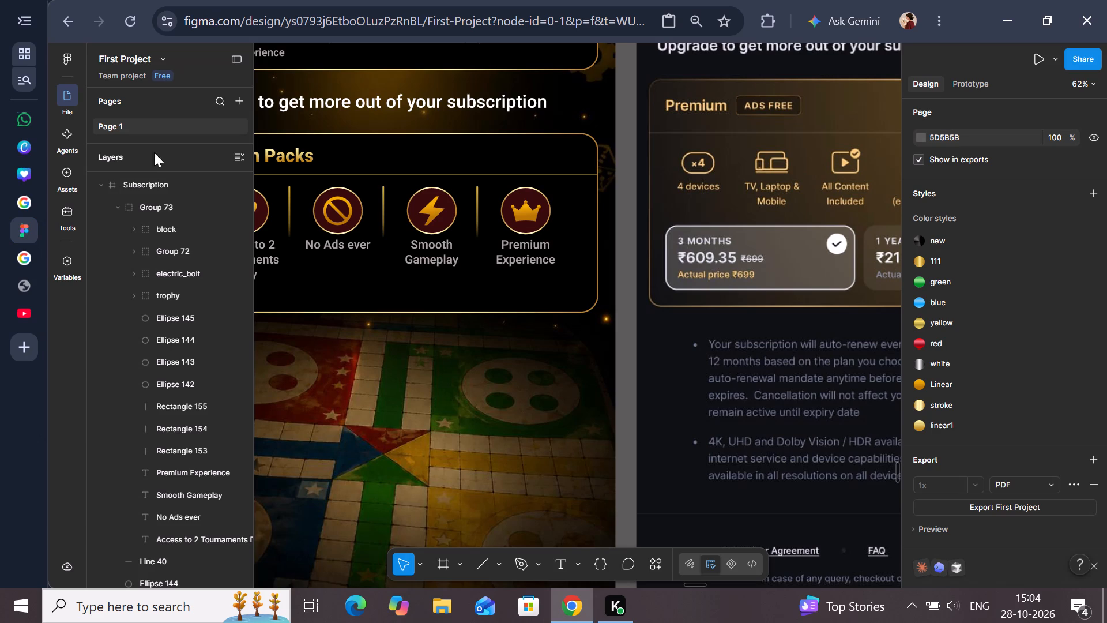
scroll(447, 317, right, 1)
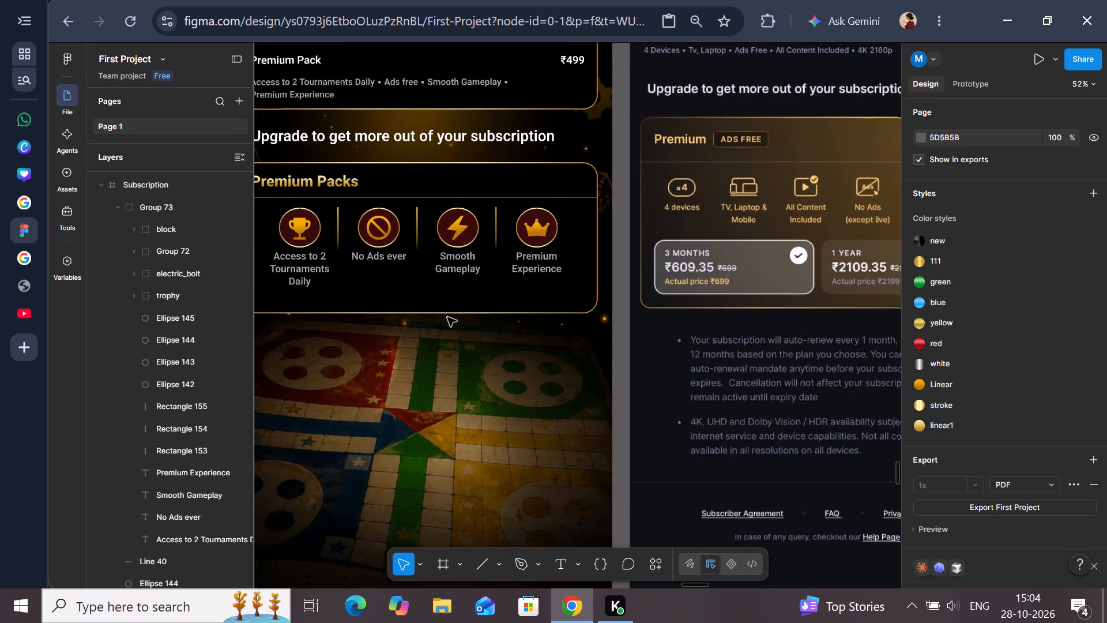
scroll(447, 317, right, 1)
scroll(447, 317, left, 1)
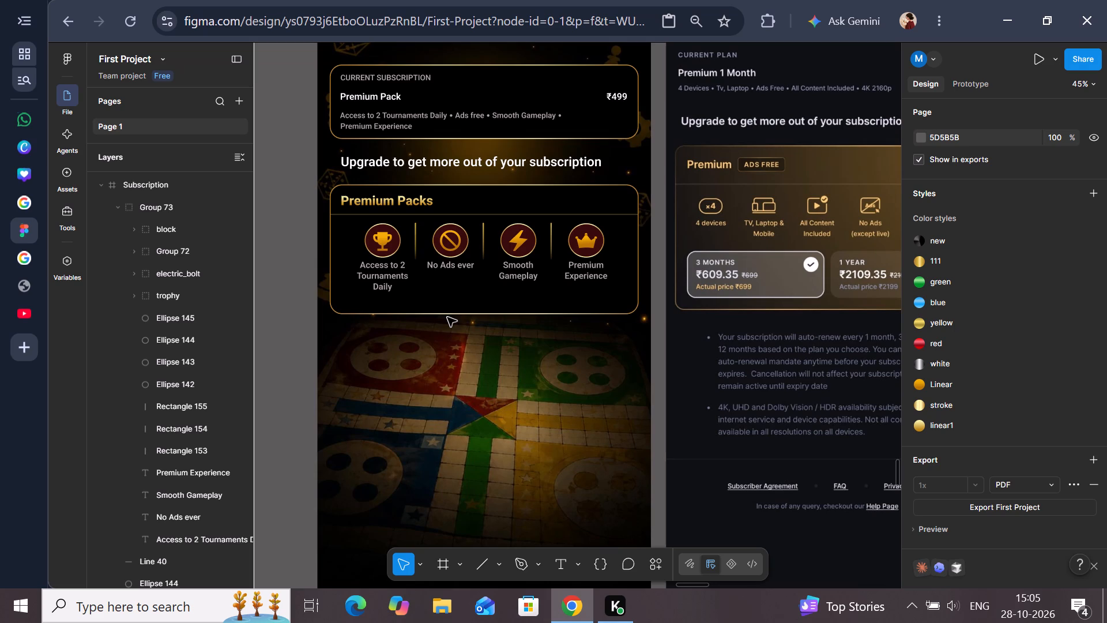
click(447, 317)
click(447, 317)
click(418, 333)
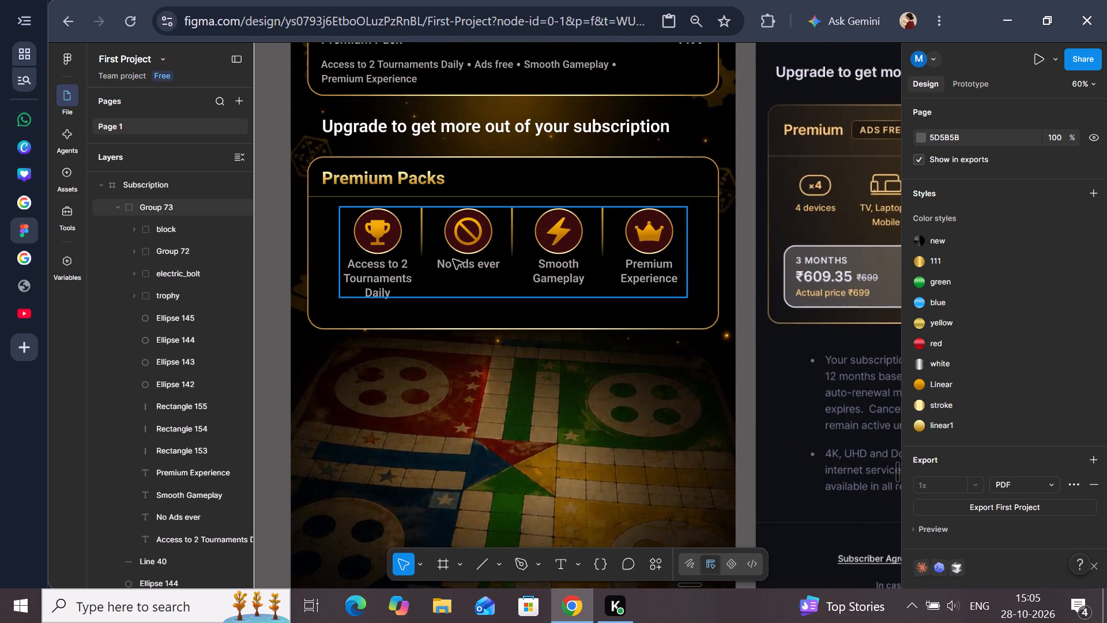
click(453, 260)
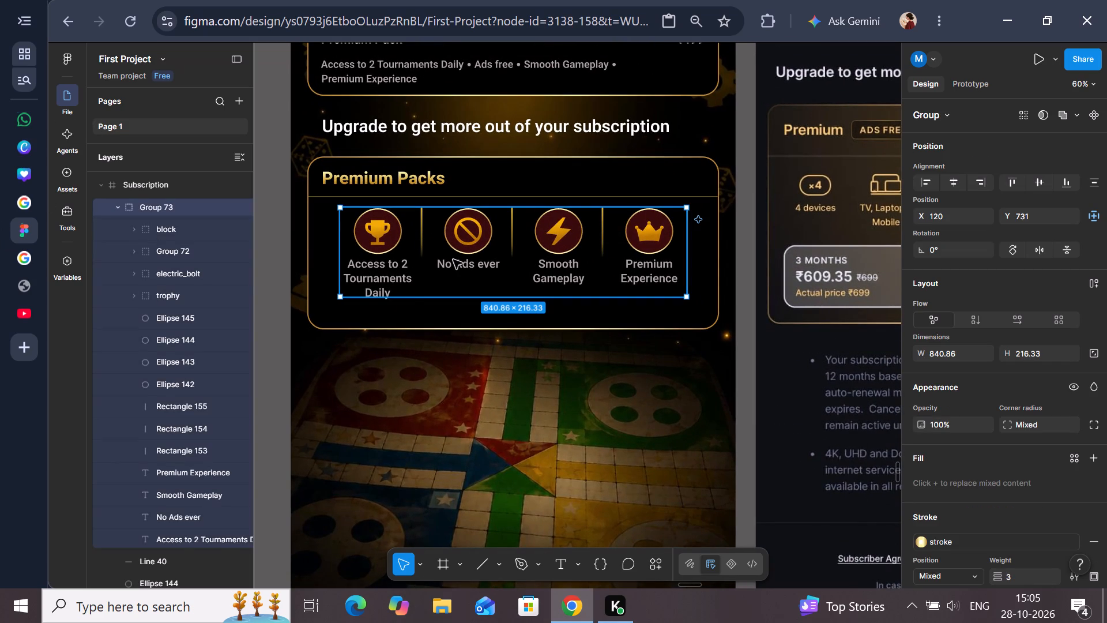
right_click(453, 260)
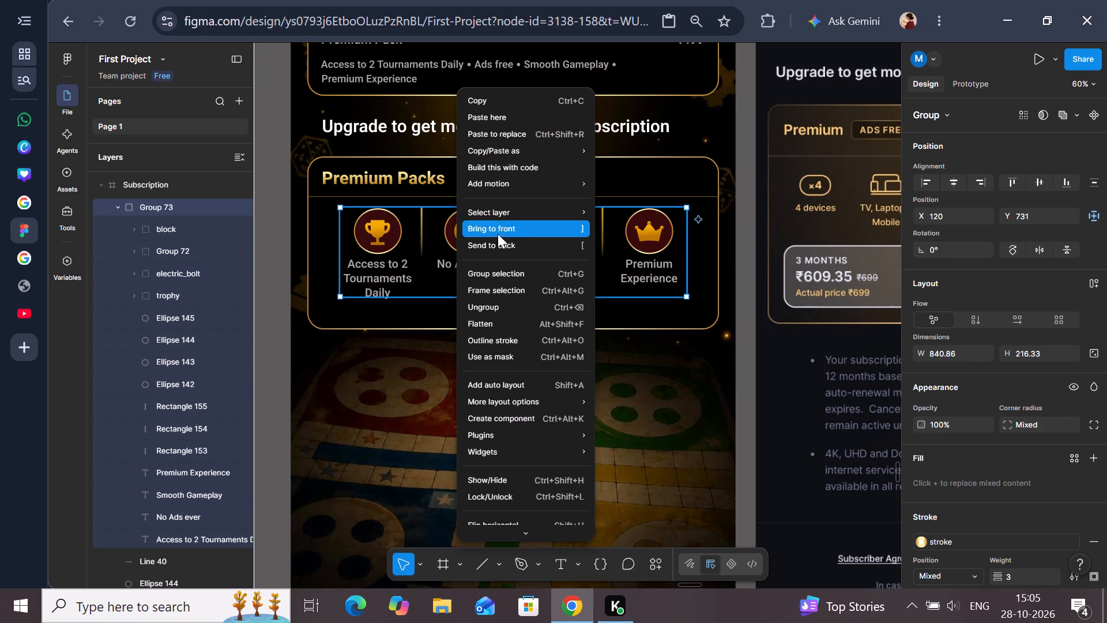
click(496, 301)
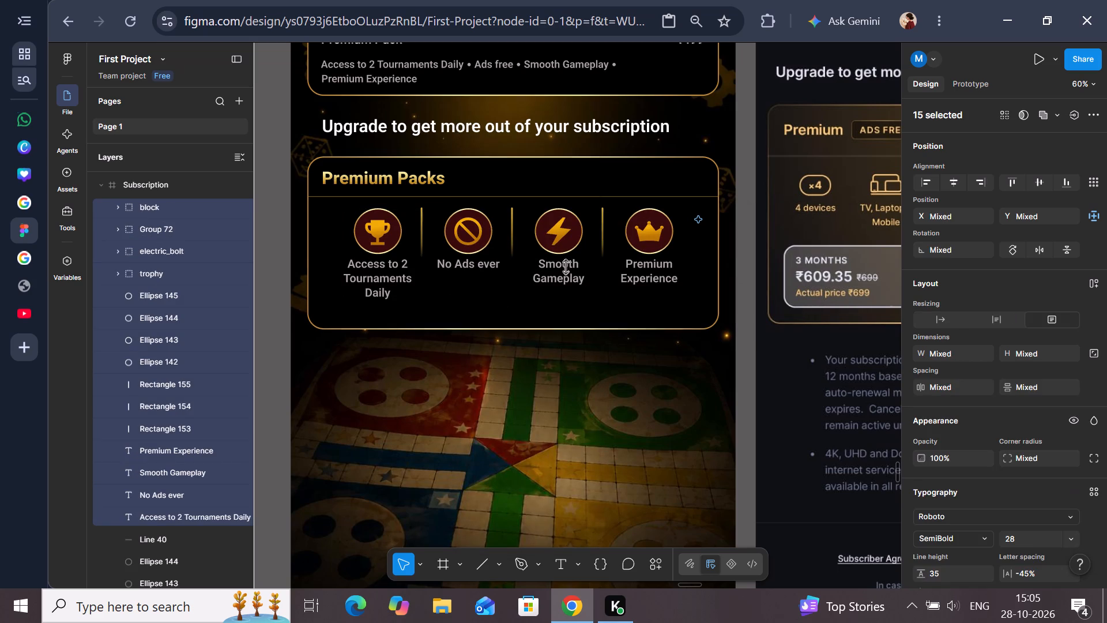
click(738, 257)
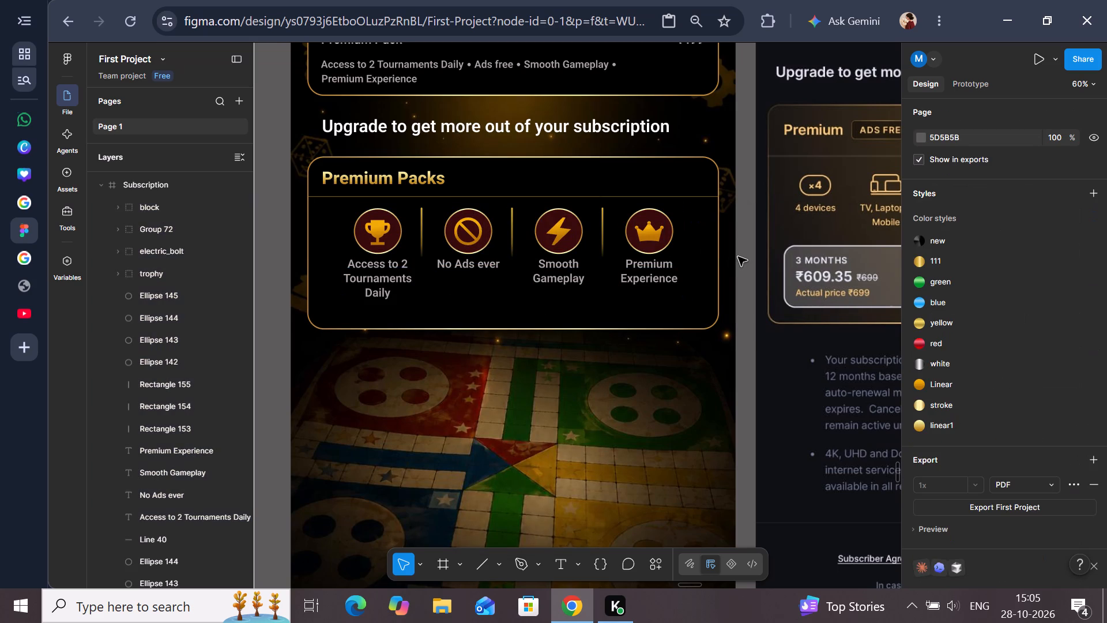
Move the trophy, its circle and the "Access to 2 Tournaments Daily" label together leftward, 53 away from the first divider.
scroll(738, 257, right, 2)
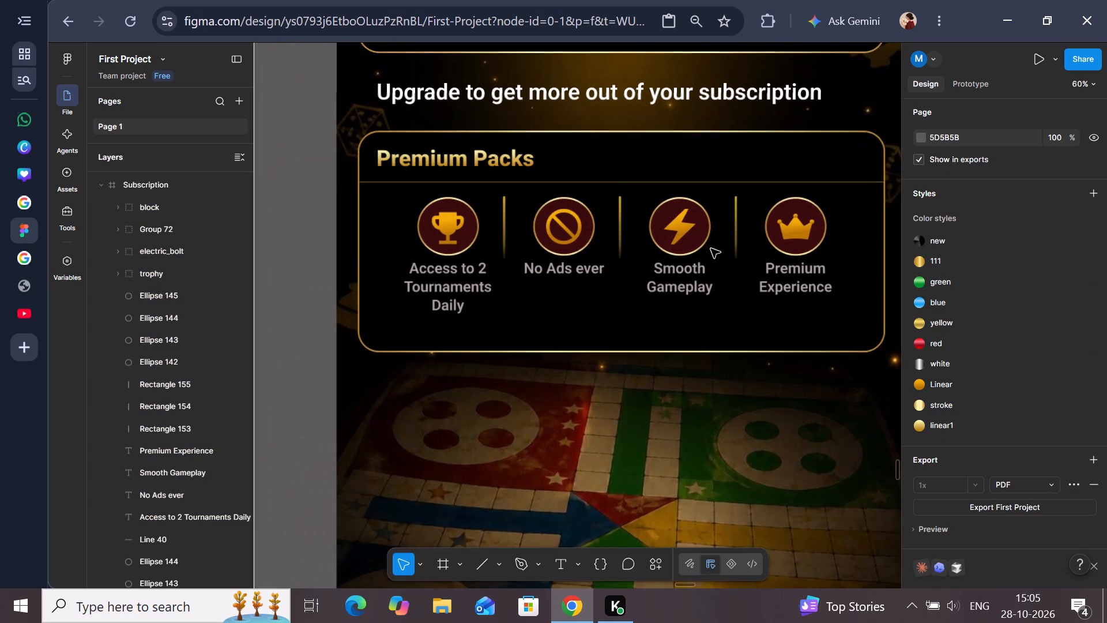
click(480, 232)
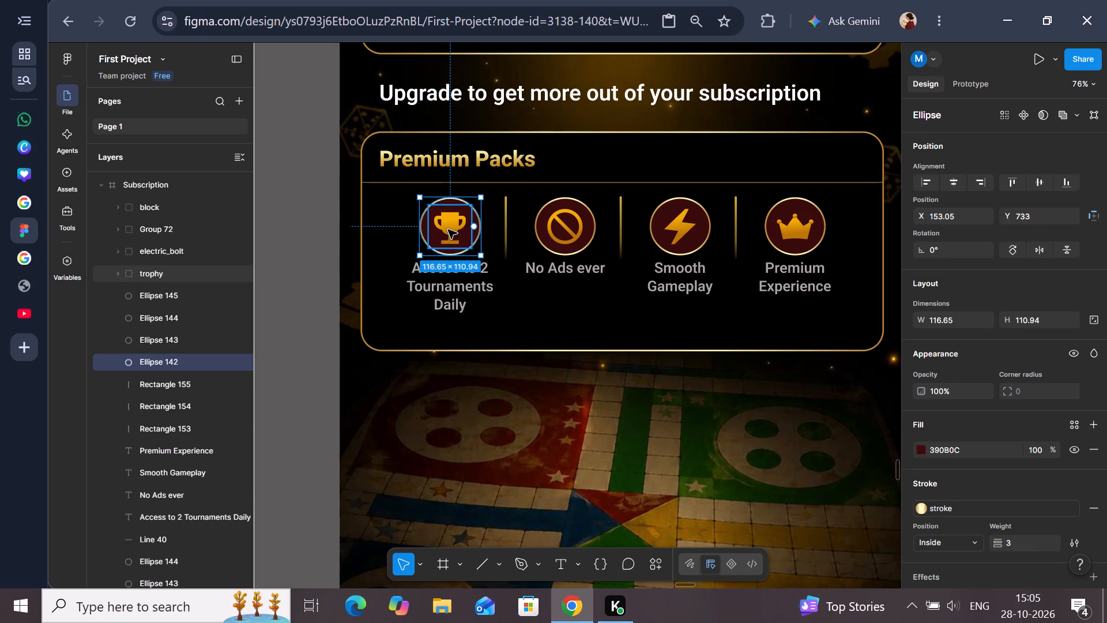
shift+click(448, 230)
shift+click(443, 292)
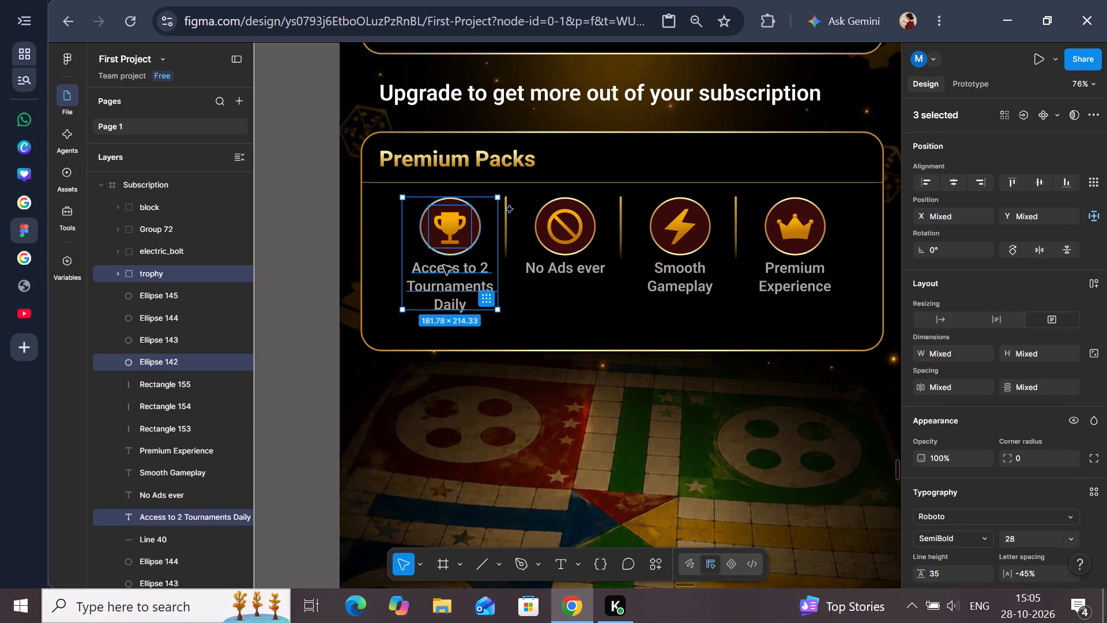
drag(439, 234, 423, 234)
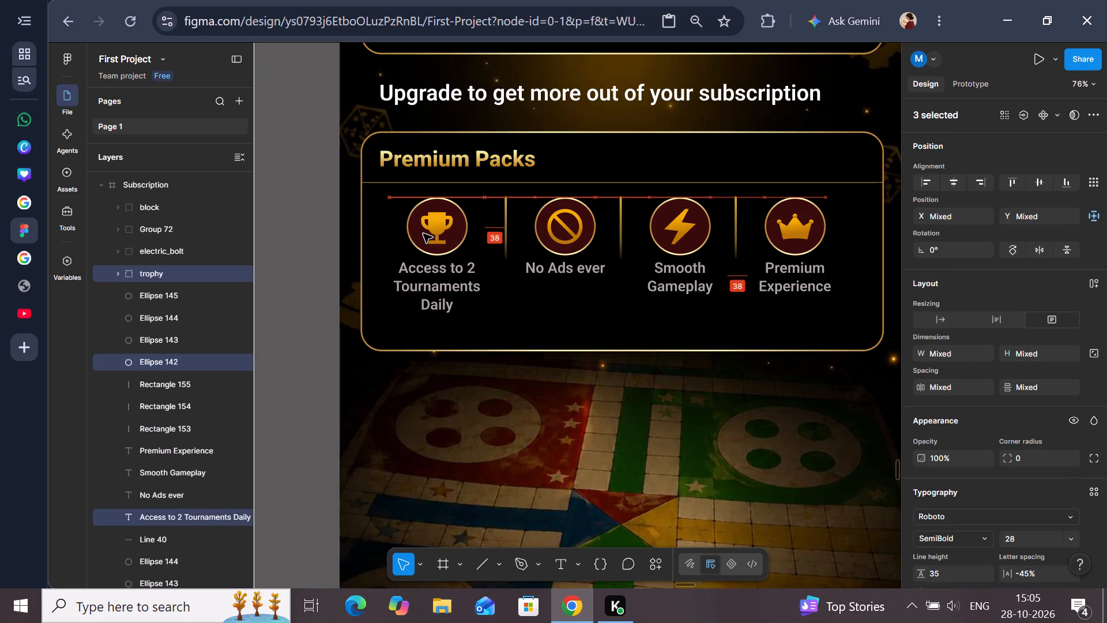
drag(423, 234, 418, 234)
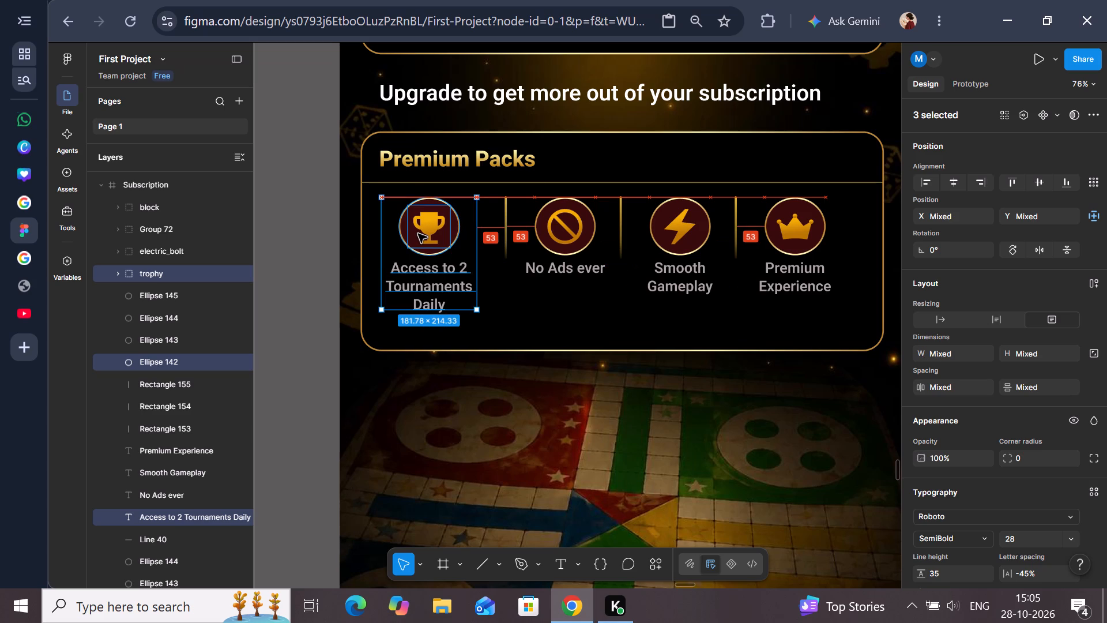
Shift the trophy, its circle and the "Access to 2 Tournaments Daily" label slightly further left together, bringing the label to X 74.
drag(418, 234, 415, 234)
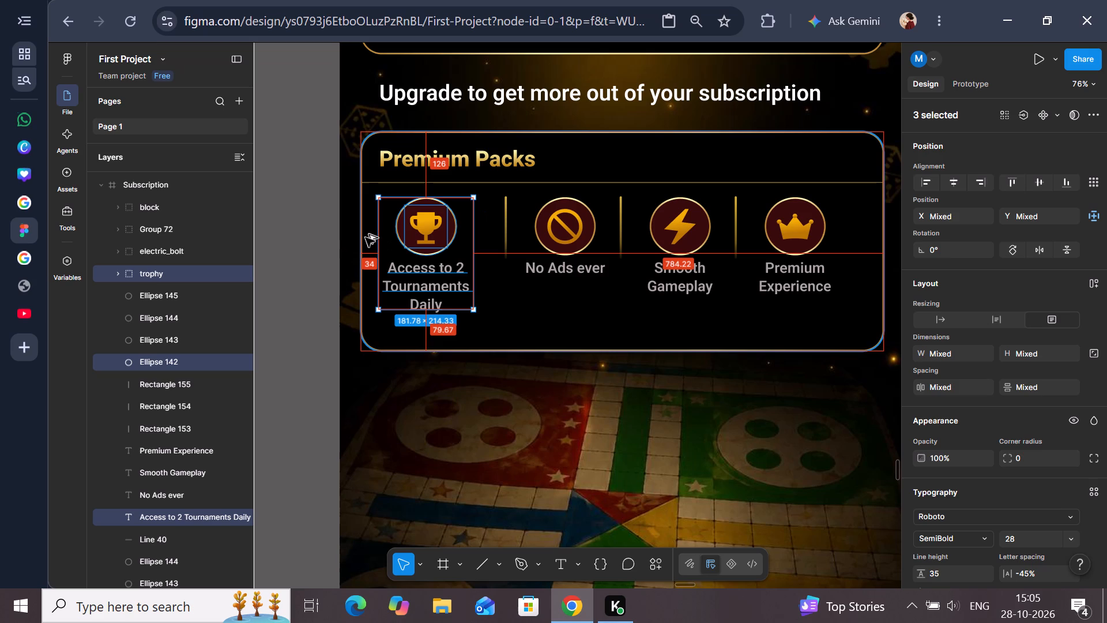
click(327, 252)
Compare the font size of the Premium Packs feature labels with the feature text in the Current Subscription card.
scroll(699, 268, left, 1)
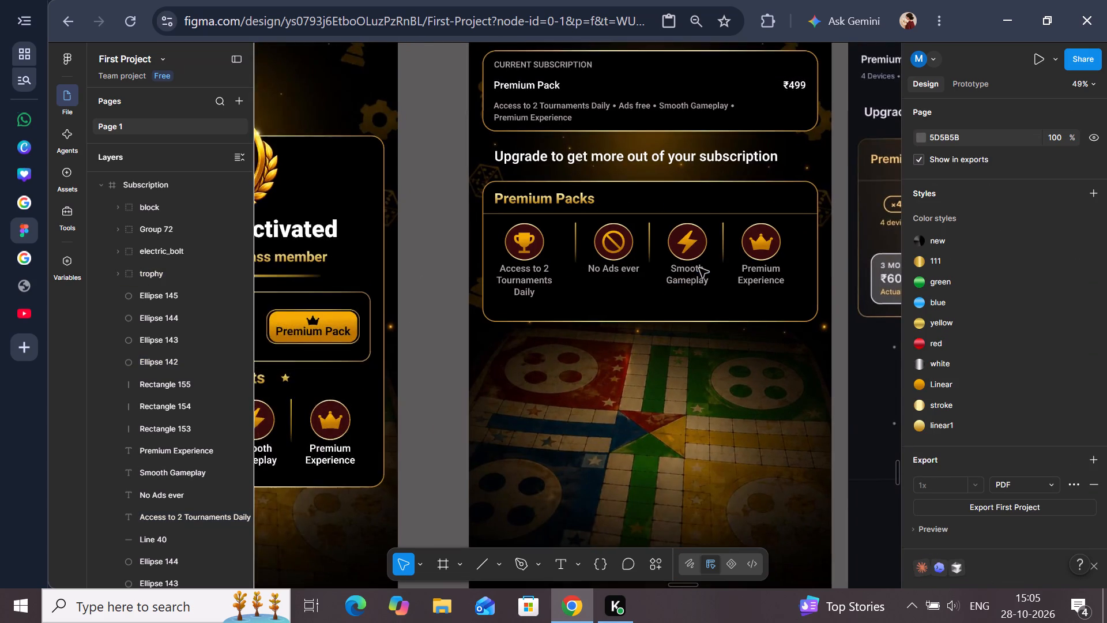
scroll(699, 268, left, 1)
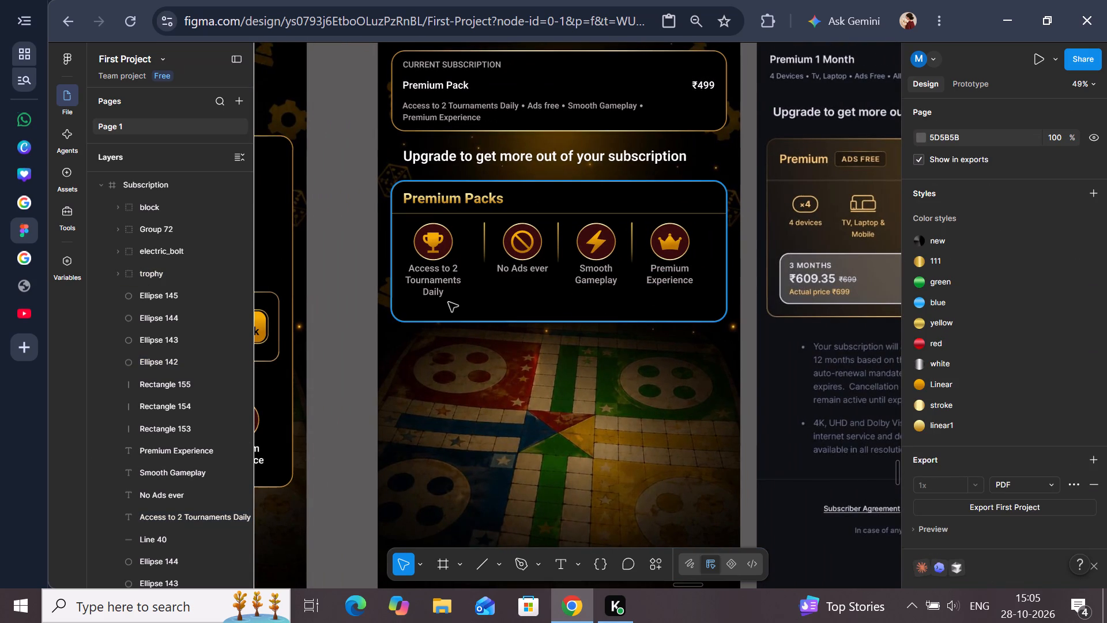
click(436, 287)
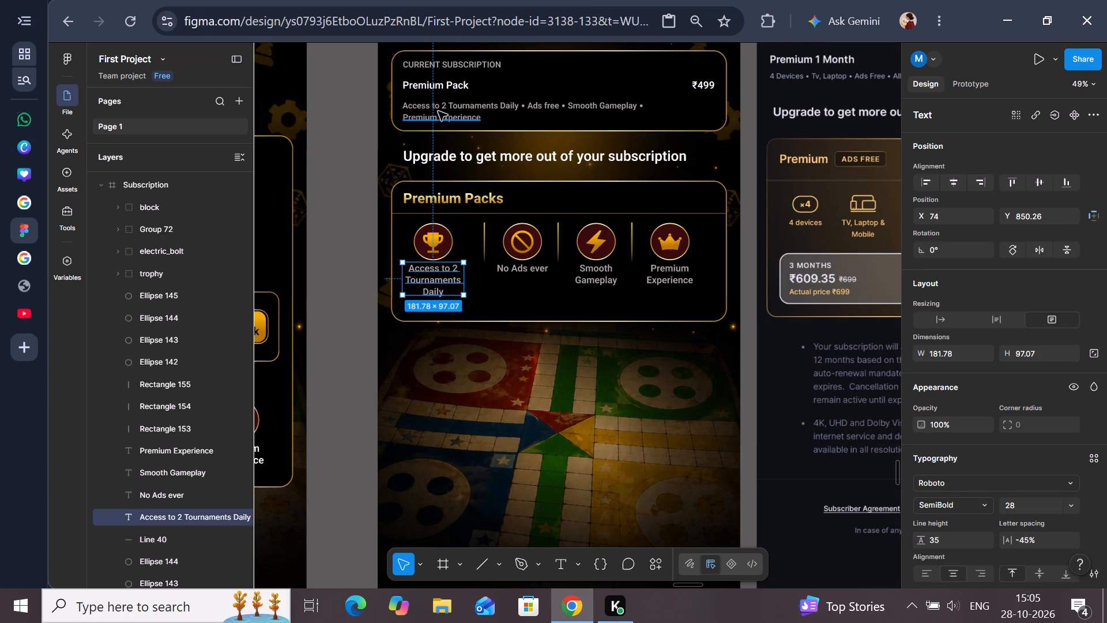
click(438, 111)
click(444, 271)
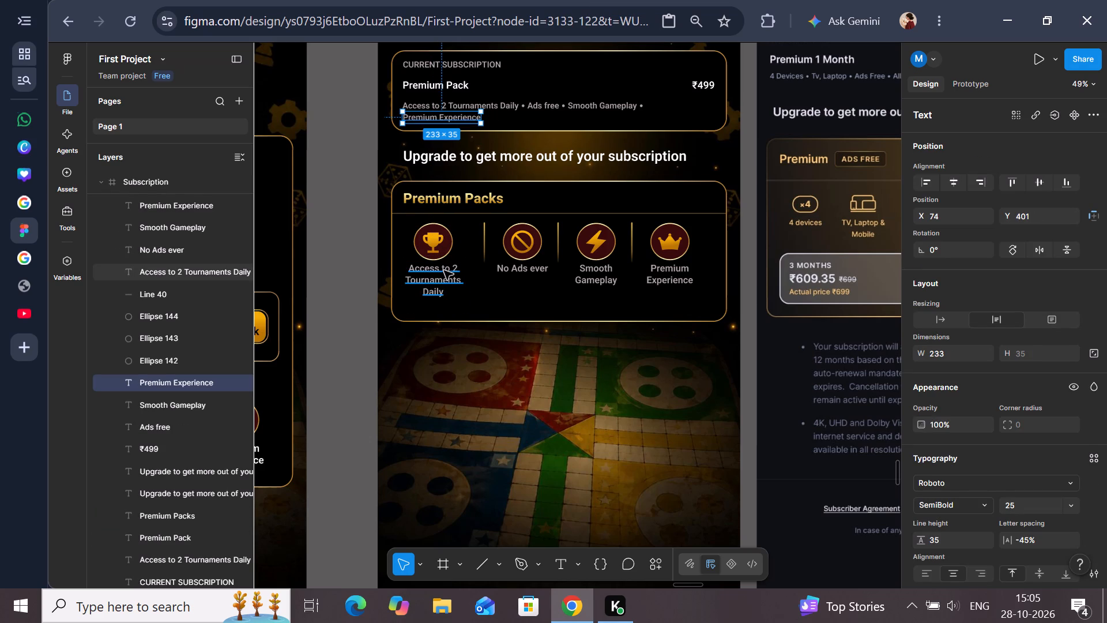
click(367, 235)
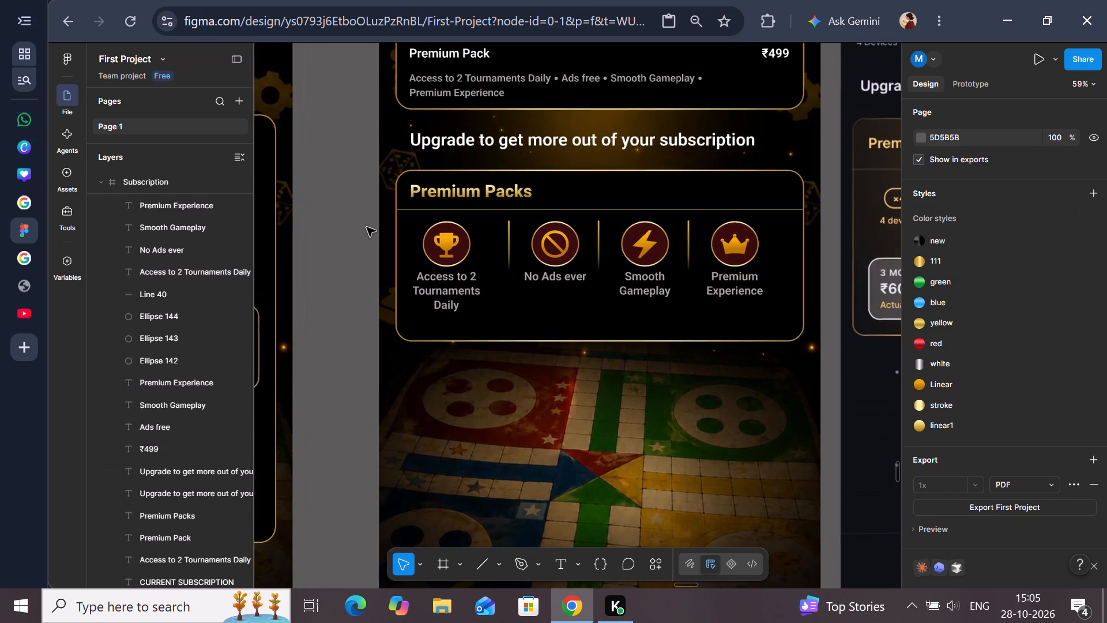
click(647, 291)
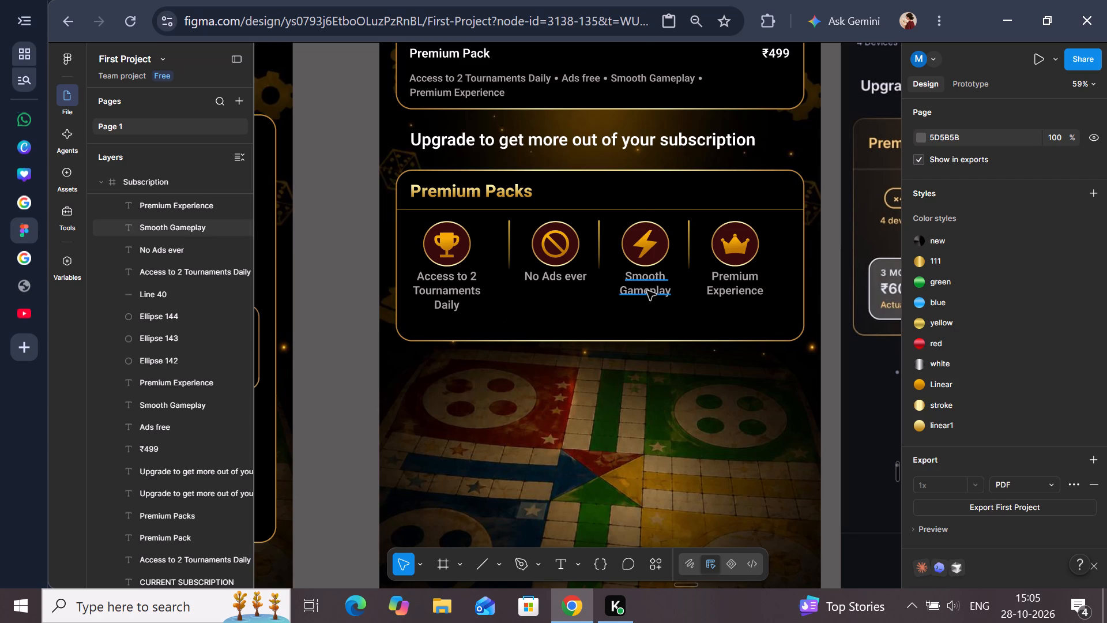
click(323, 318)
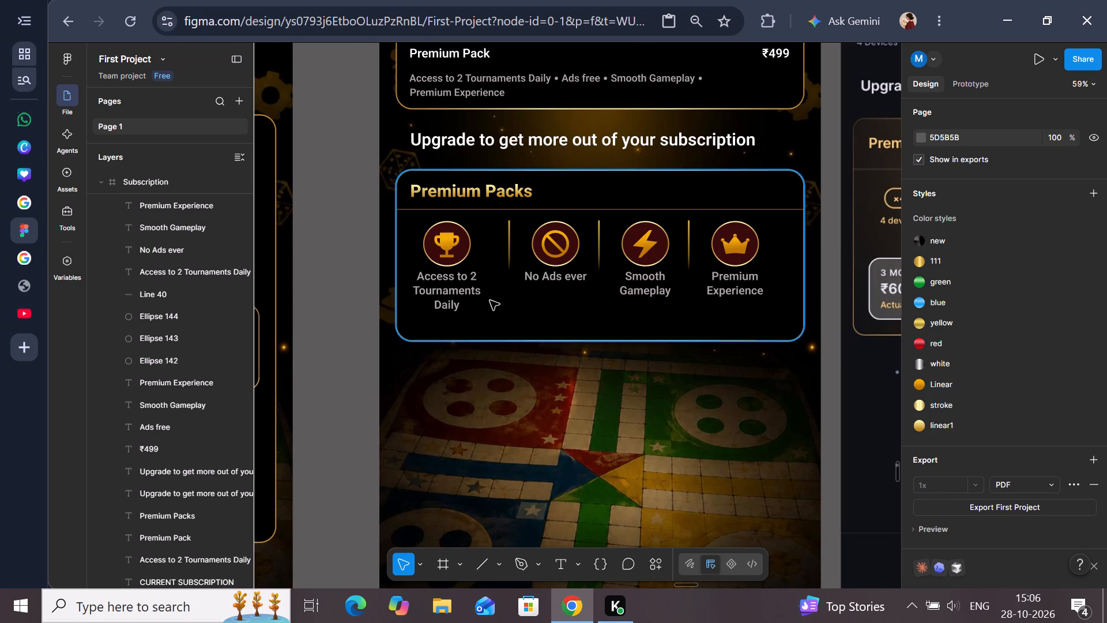
scroll(494, 300, up, 1)
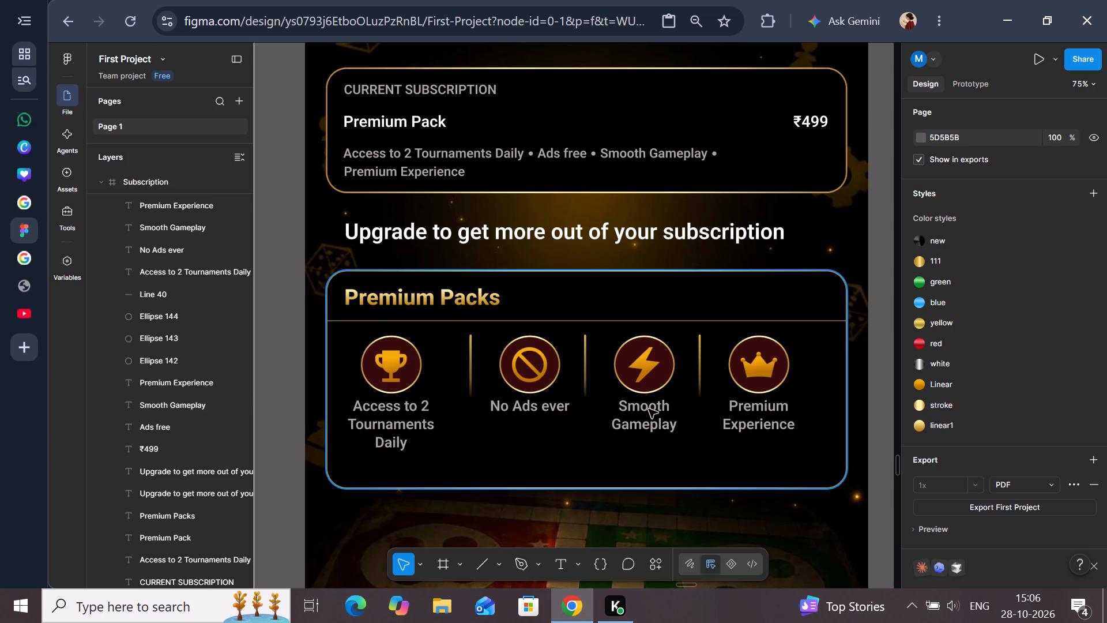
scroll(644, 210, up, 1)
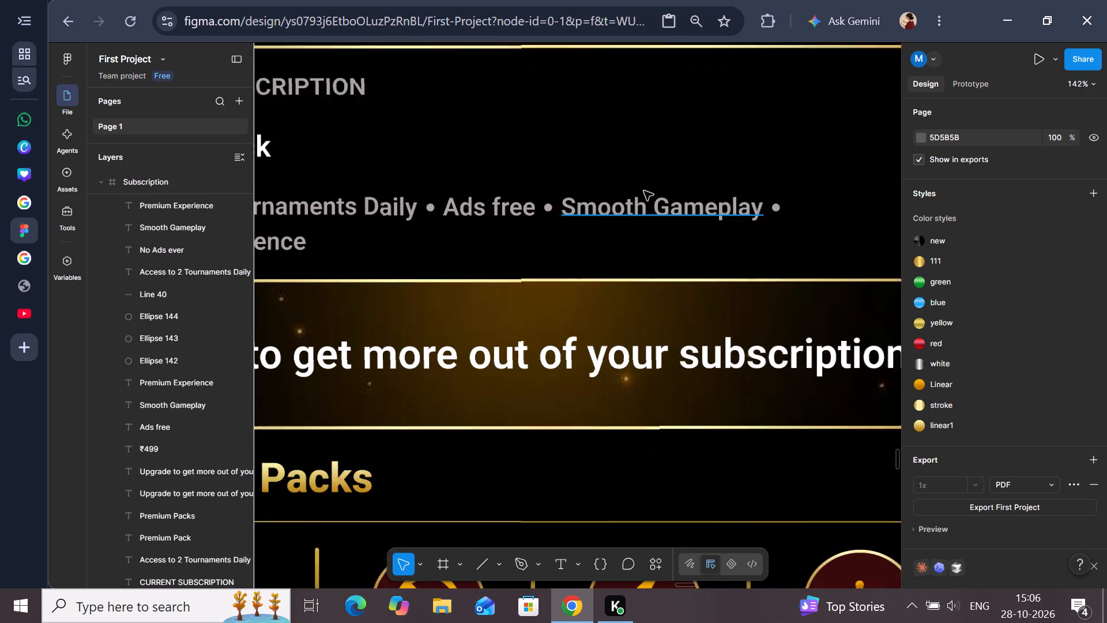
scroll(644, 191, up, 1)
scroll(650, 224, down, 4)
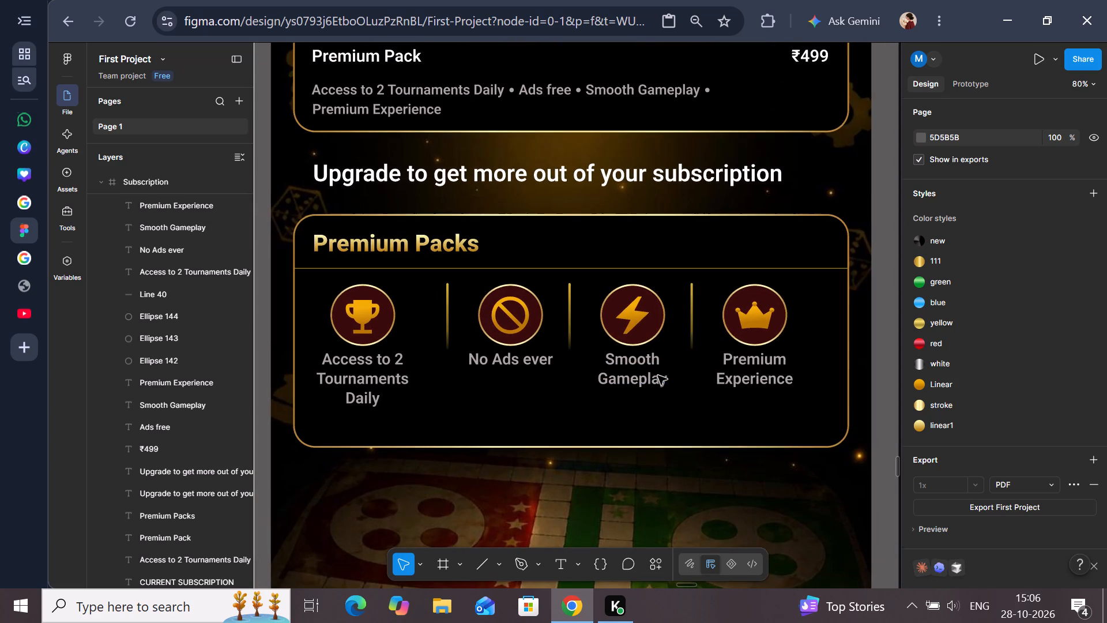
scroll(611, 392, up, 5)
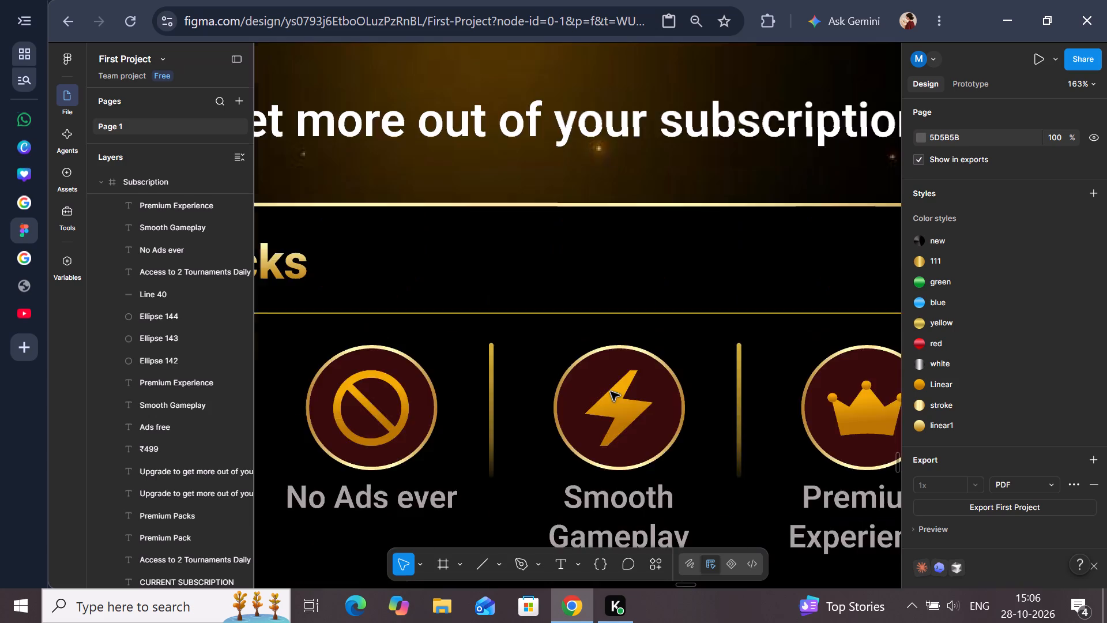
scroll(611, 392, up, 1)
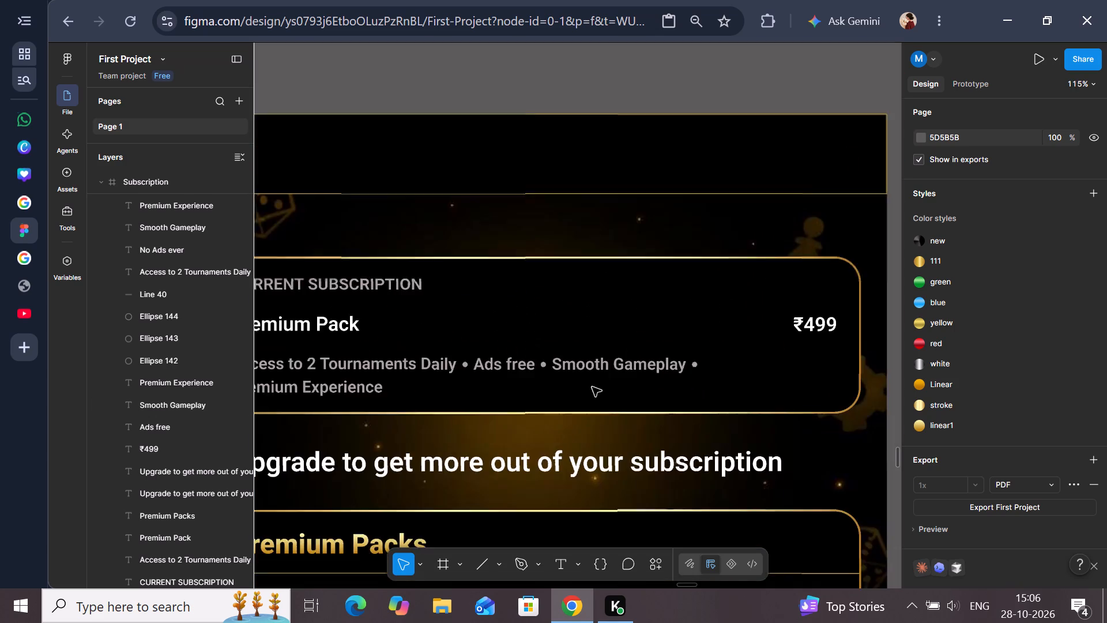
scroll(592, 387, down, 2)
scroll(594, 307, up, 1)
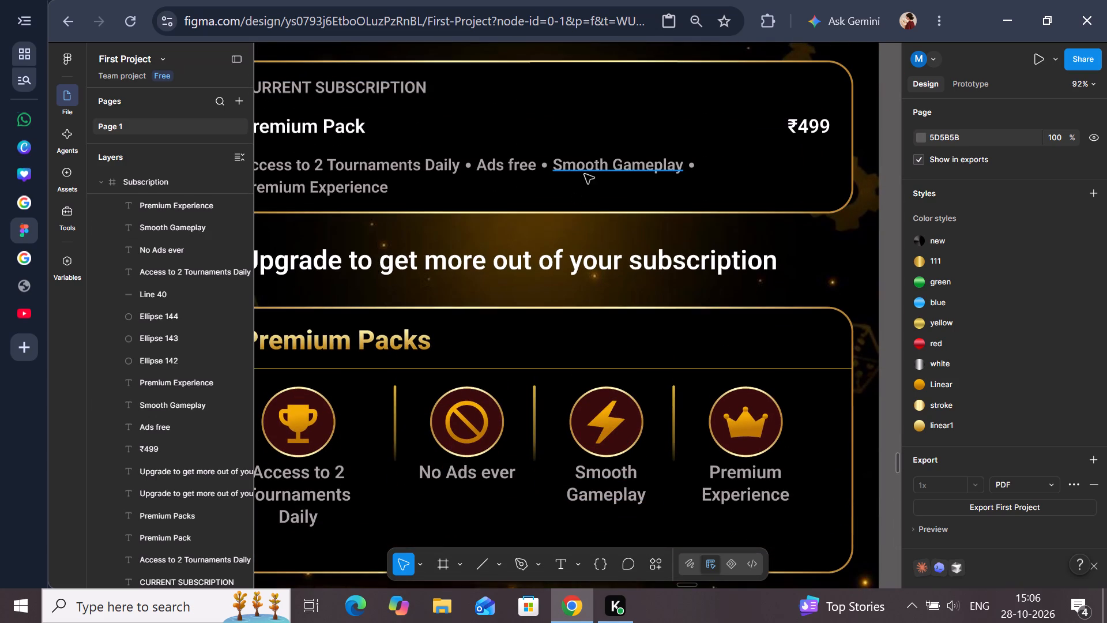
click(585, 174)
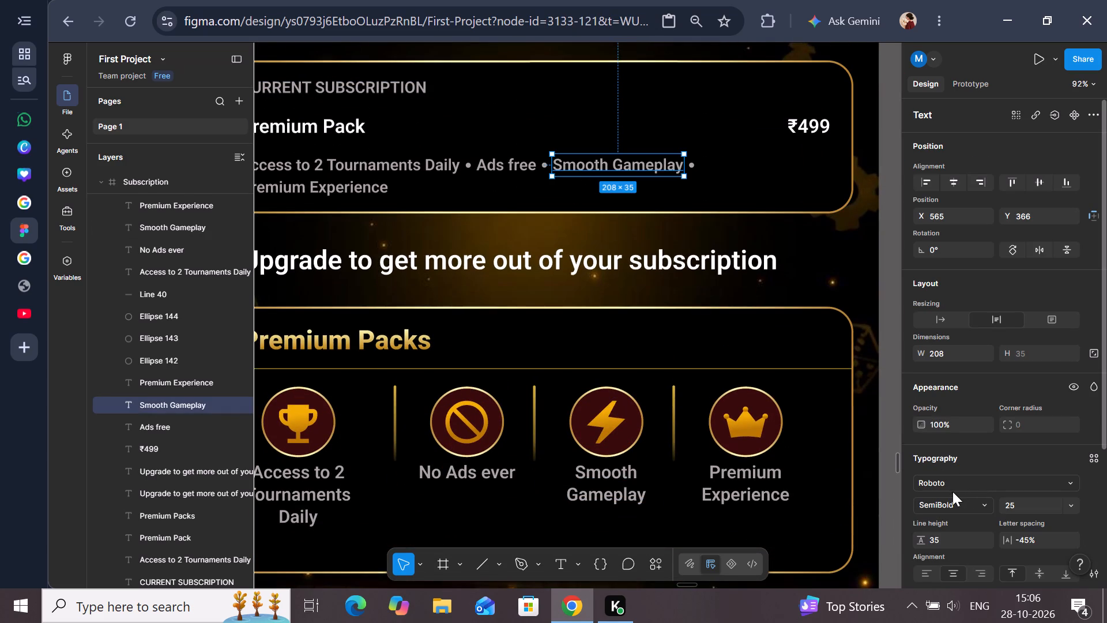
scroll(918, 514, down, 2)
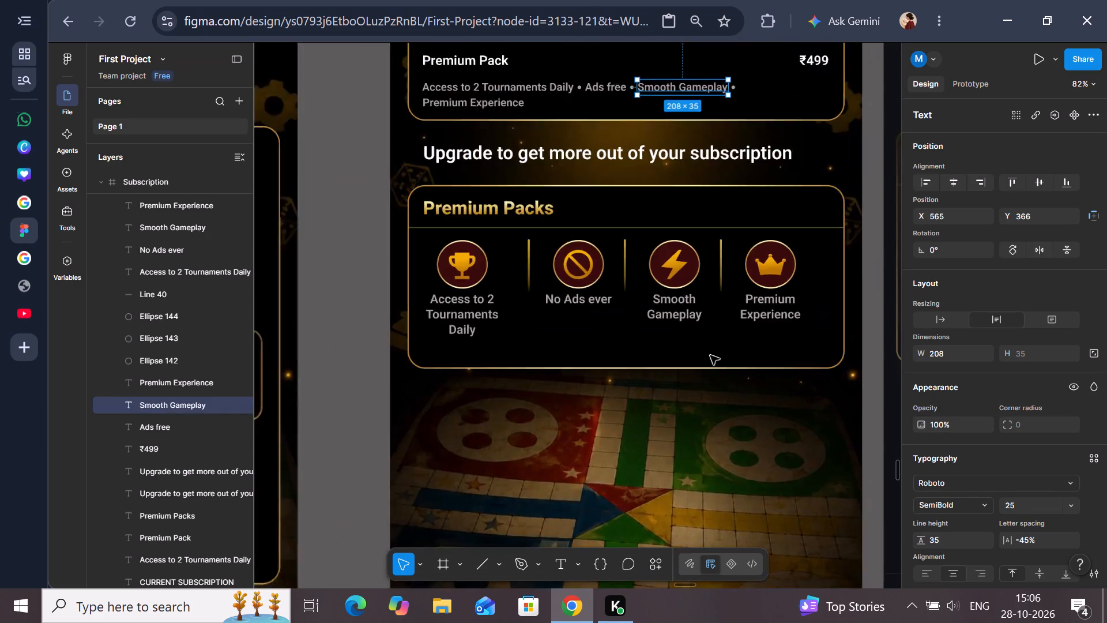
click(571, 350)
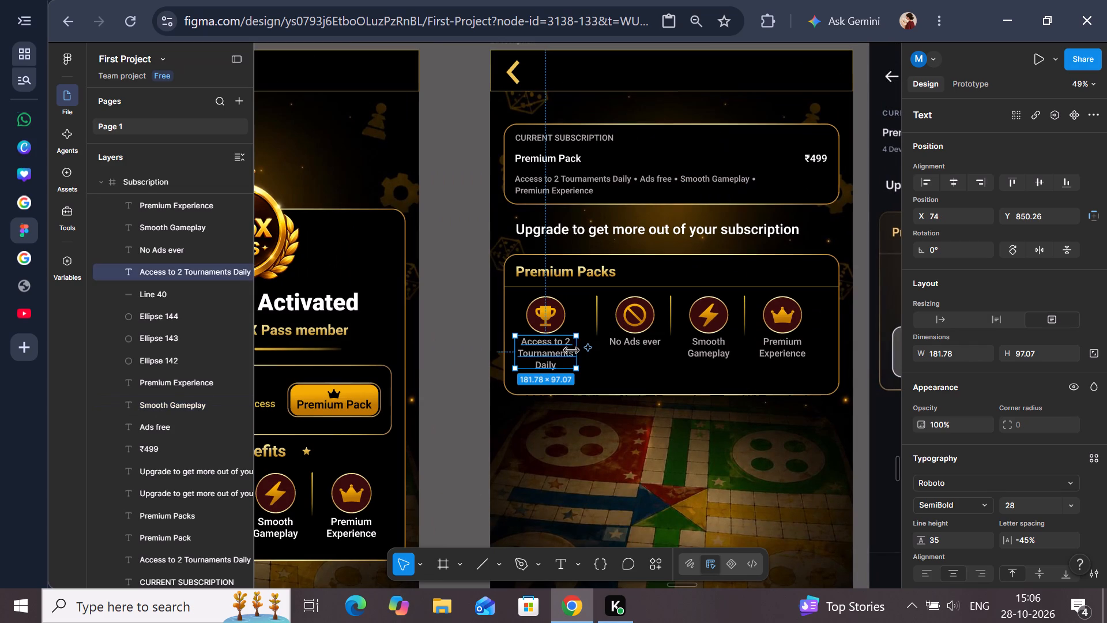
click(449, 370)
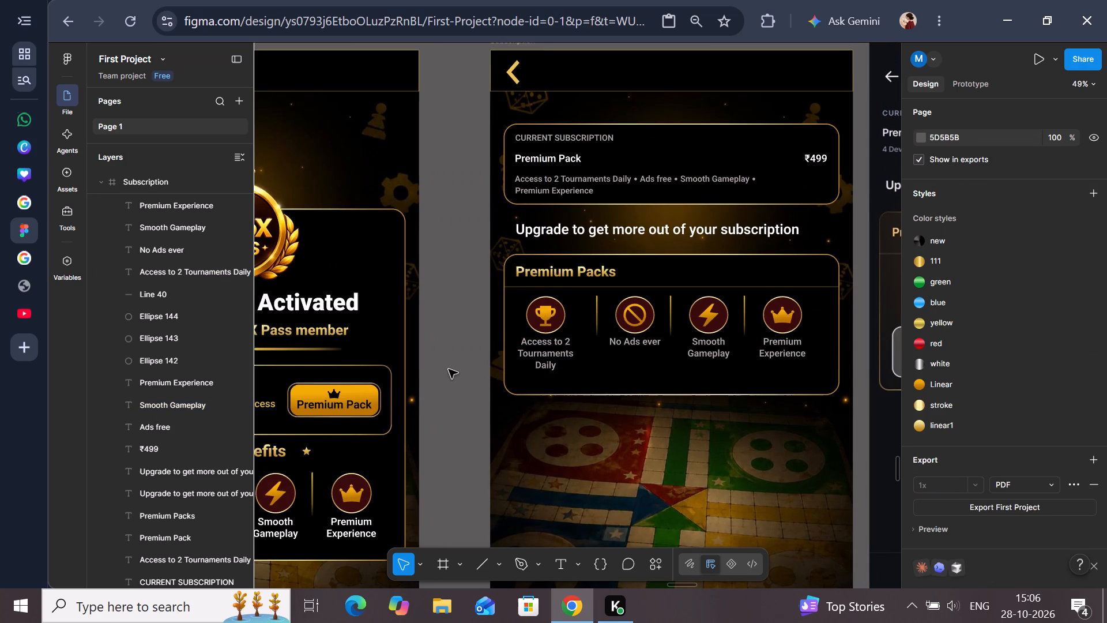
scroll(449, 369, left, 1)
scroll(486, 315, left, 1)
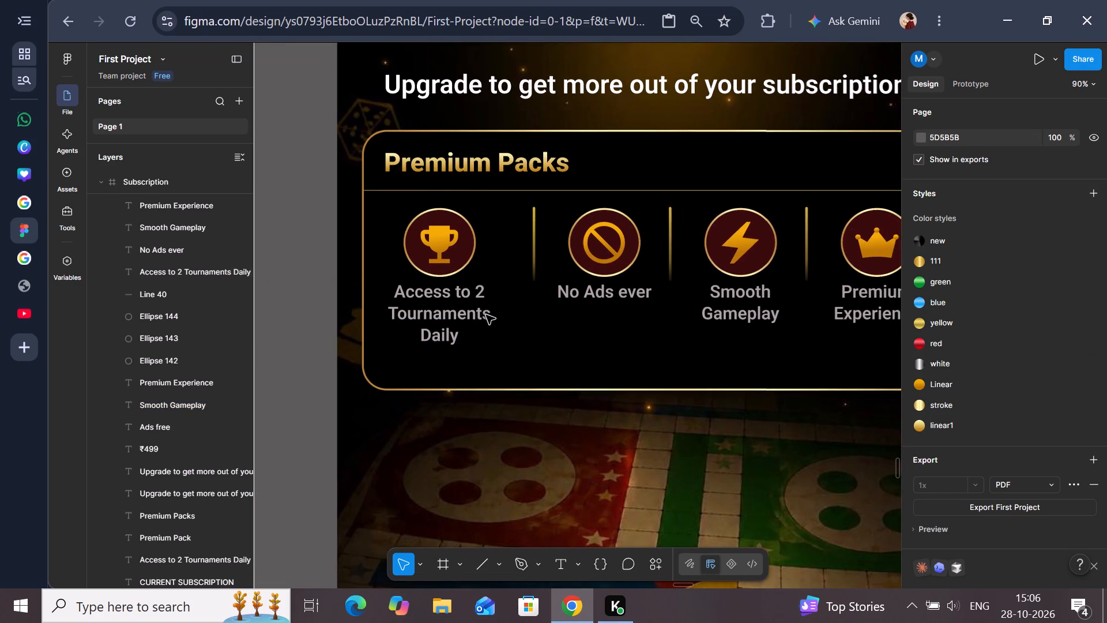
scroll(486, 315, left, 1)
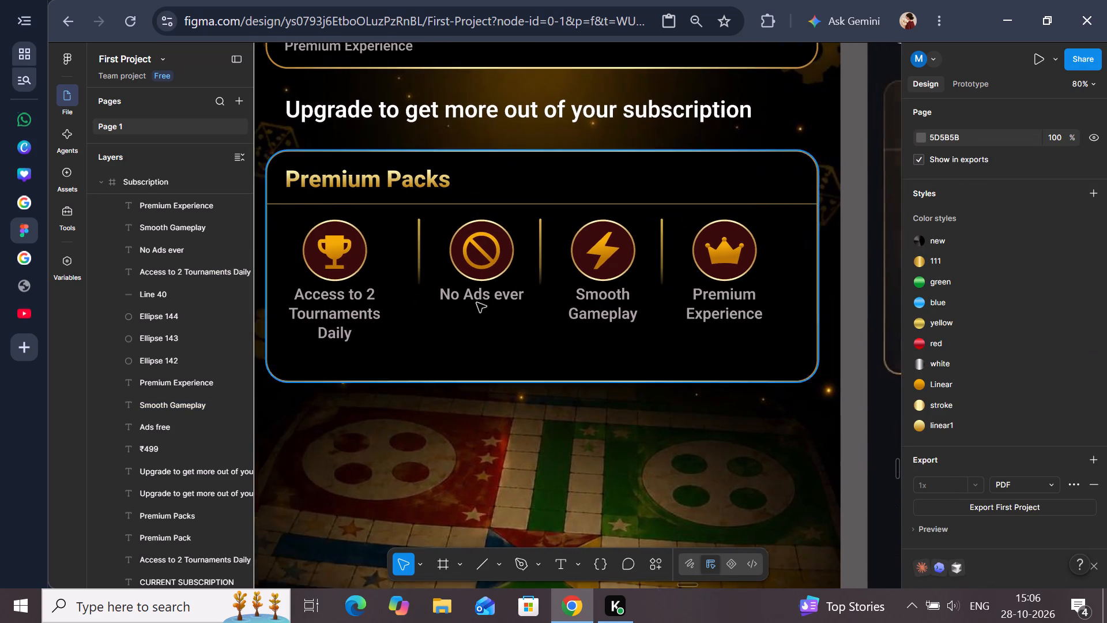
Set the font size of all four Premium Packs feature labels to 25.
click(371, 313)
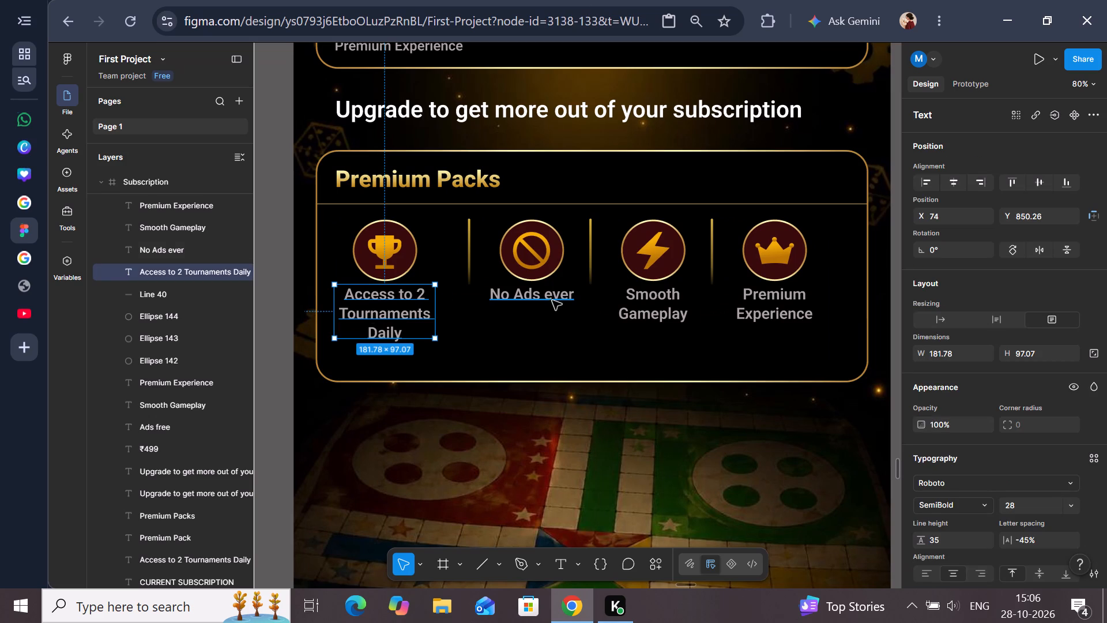
shift+click(551, 301)
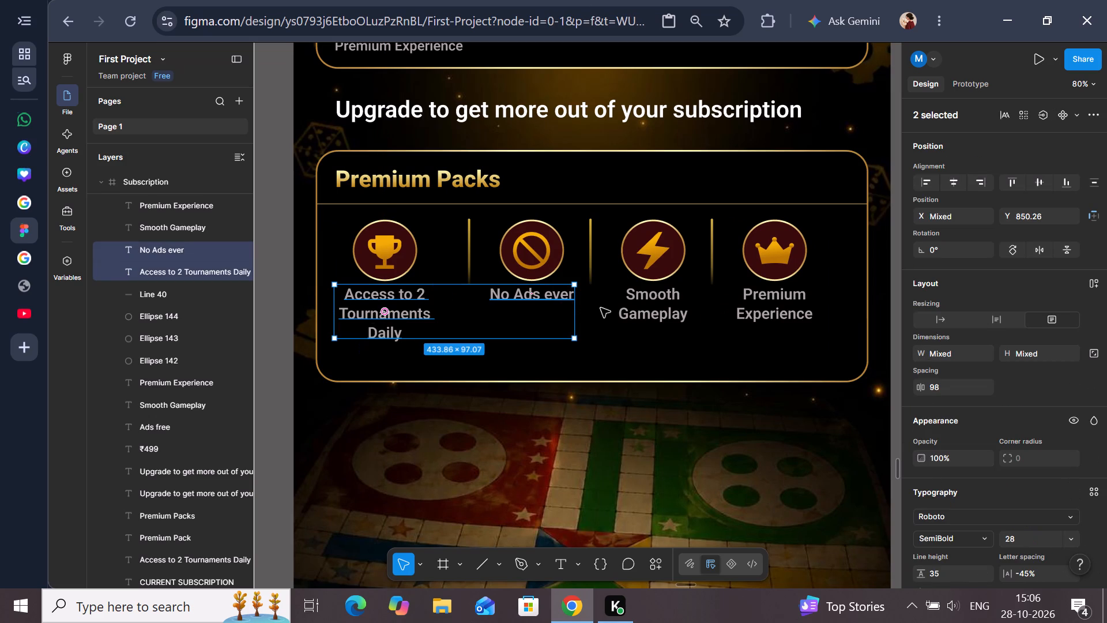
shift+click(633, 309)
shift+click(737, 314)
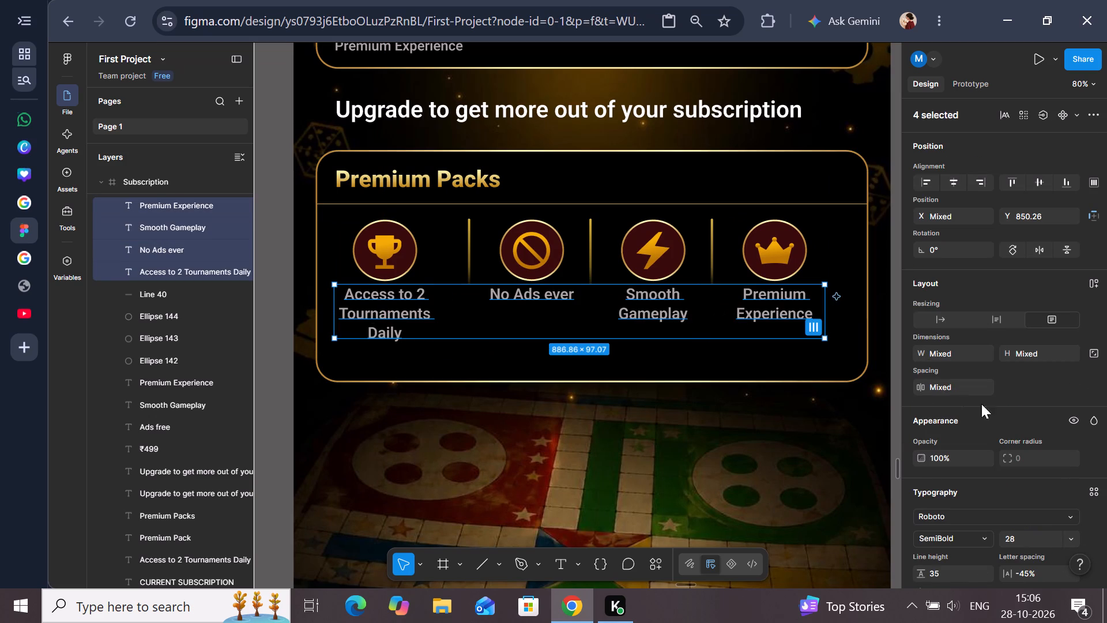
click(1030, 536)
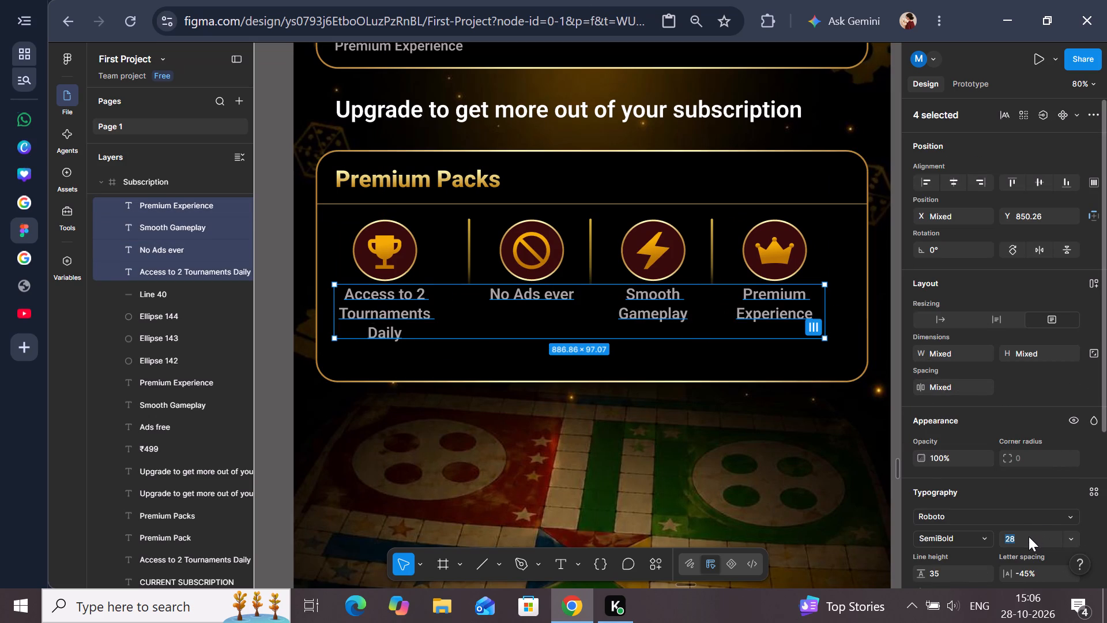
key(BackSpace)
text(25)
key(Return)
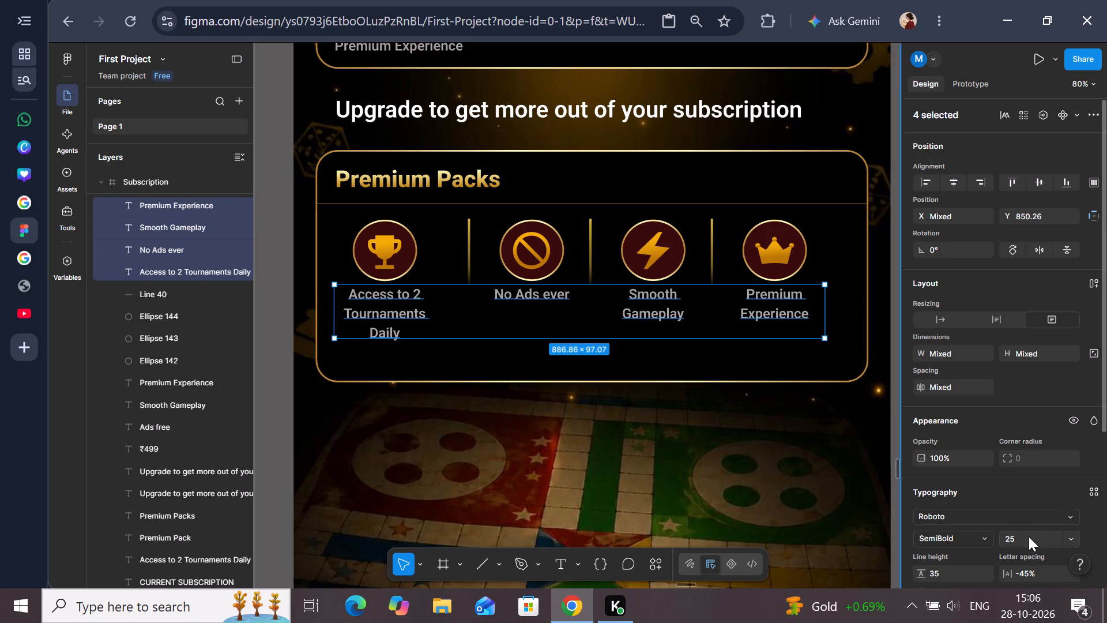
click(276, 367)
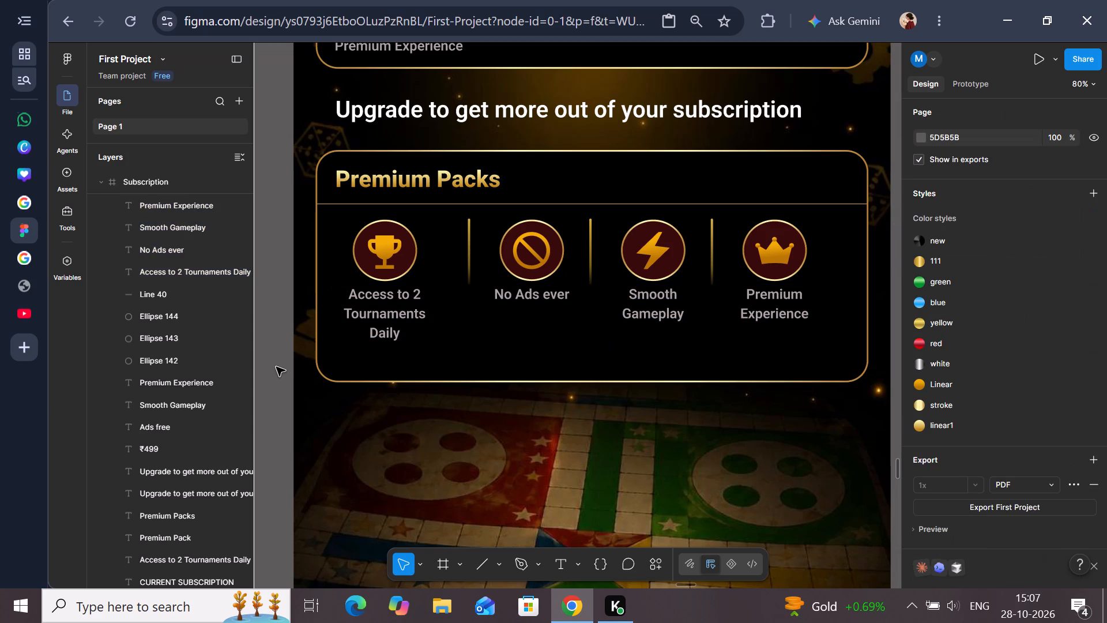
Narrow the "Access to 2 Tournaments Daily" text box from its right edge to a width of 150.
click(356, 301)
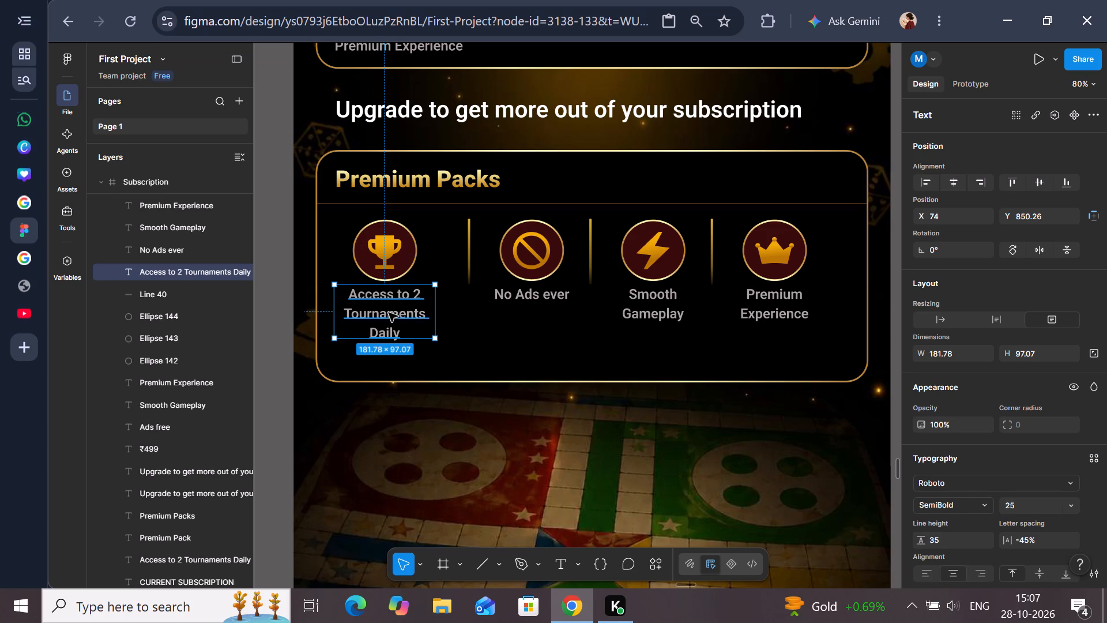
drag(433, 319, 426, 317)
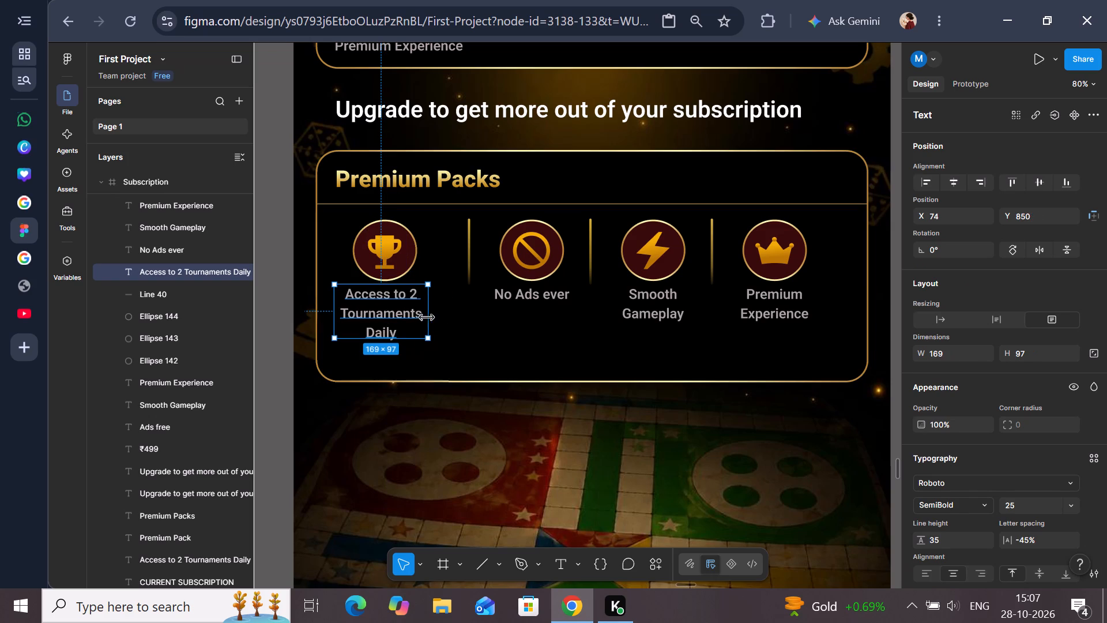
drag(426, 317, 418, 317)
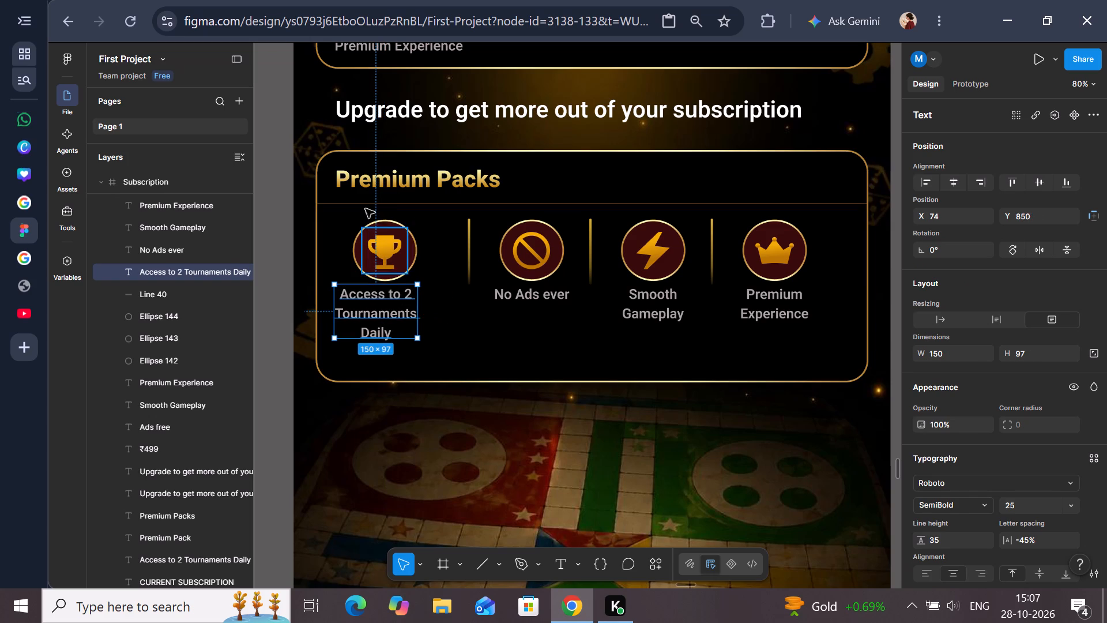
Check the left alignment of the "Access to 2 Tournaments Daily" label against the Premium Packs heading.
click(341, 181)
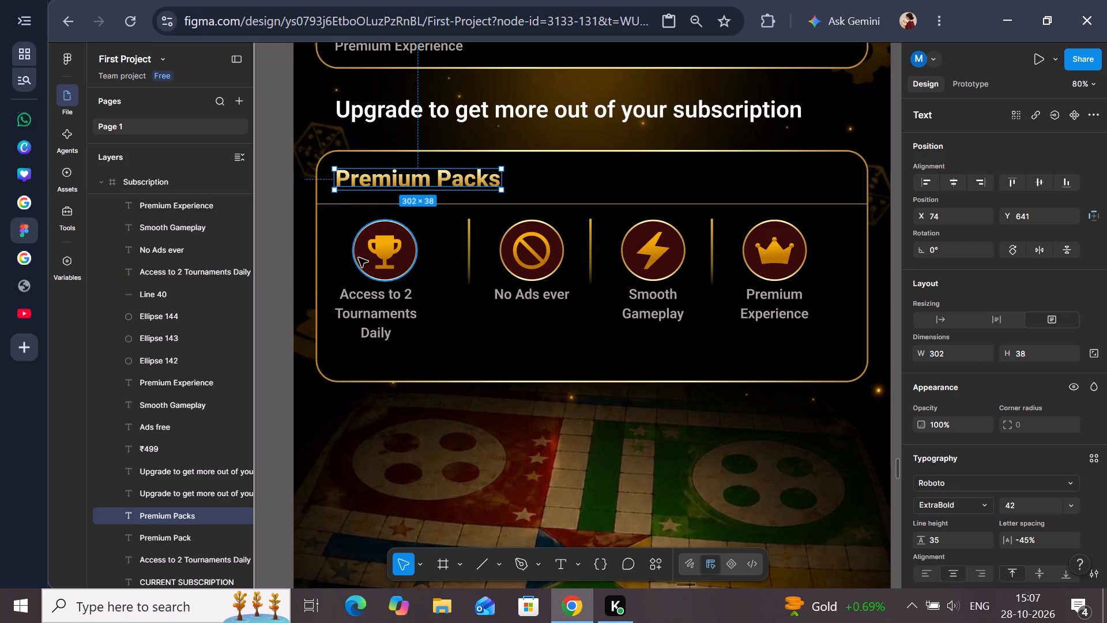
shift+click(354, 302)
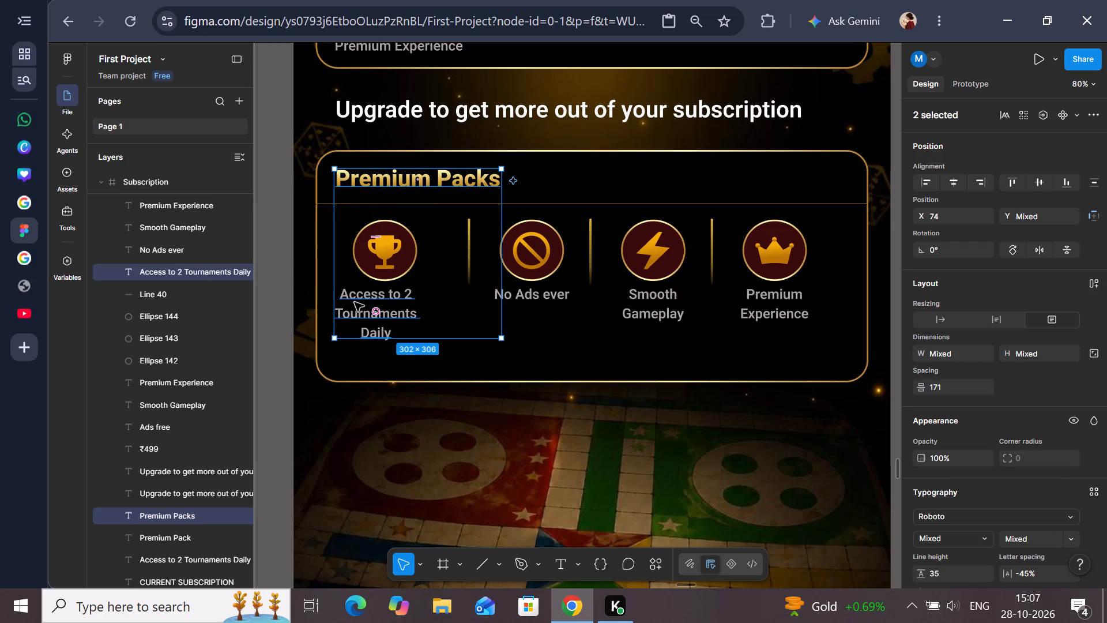
click(284, 329)
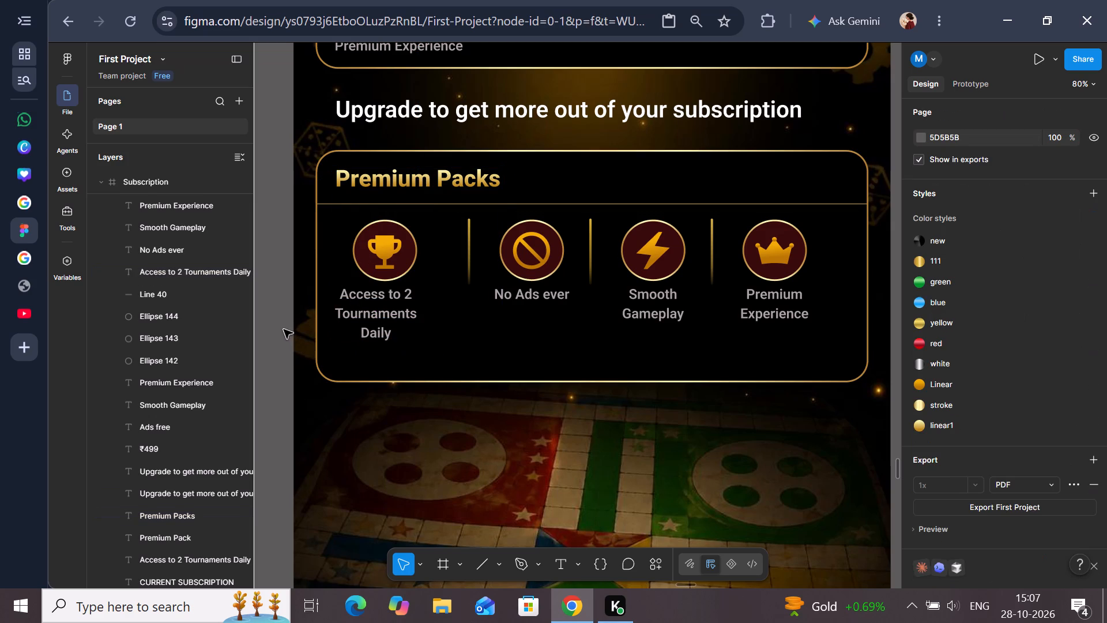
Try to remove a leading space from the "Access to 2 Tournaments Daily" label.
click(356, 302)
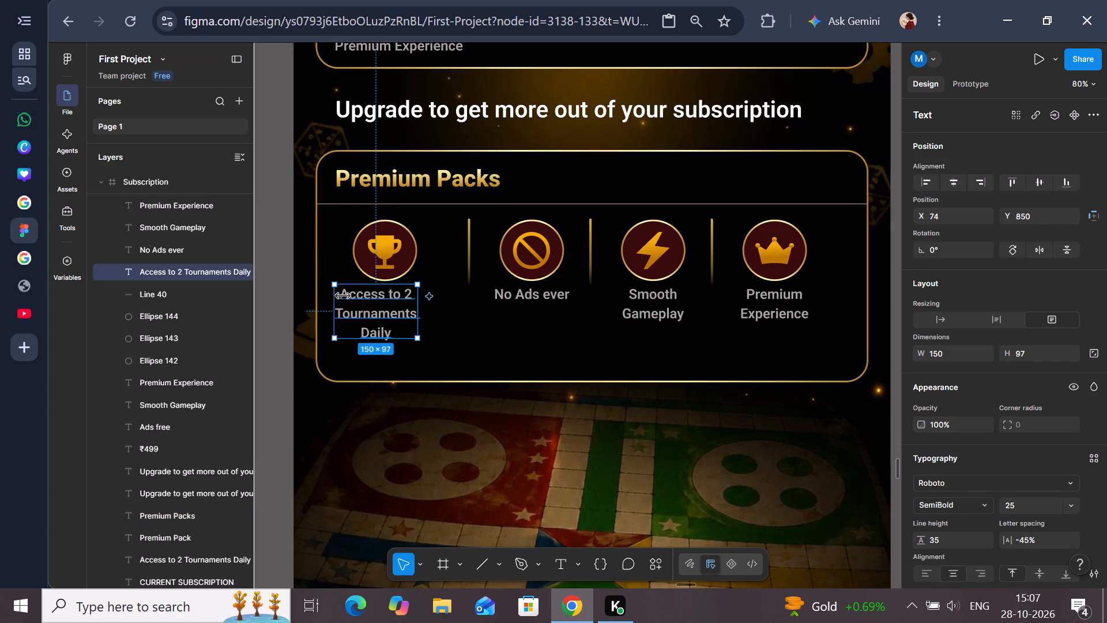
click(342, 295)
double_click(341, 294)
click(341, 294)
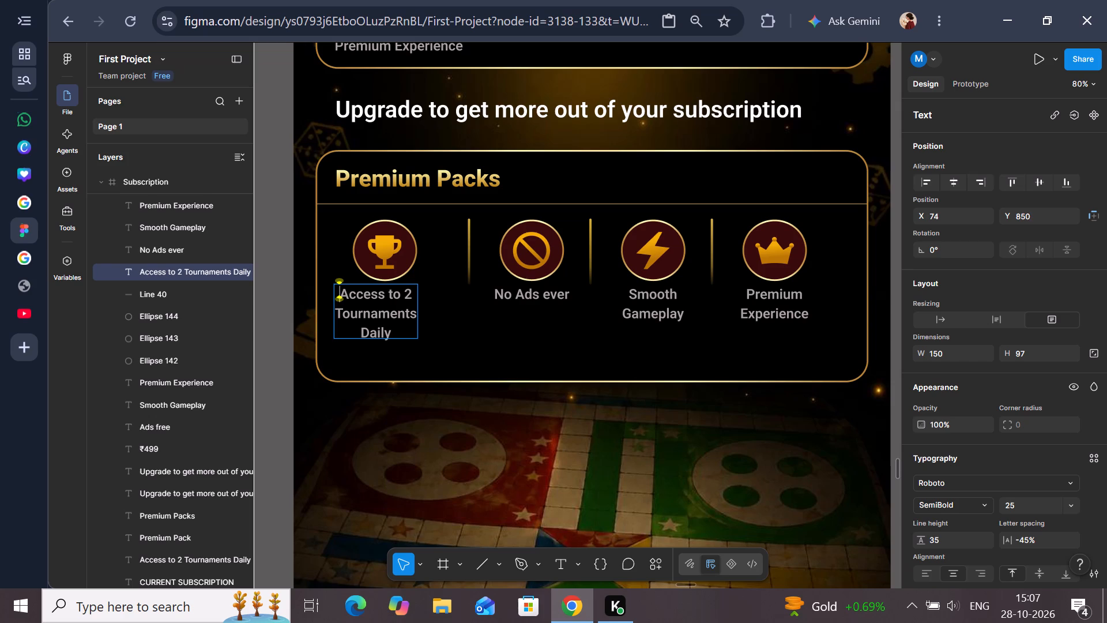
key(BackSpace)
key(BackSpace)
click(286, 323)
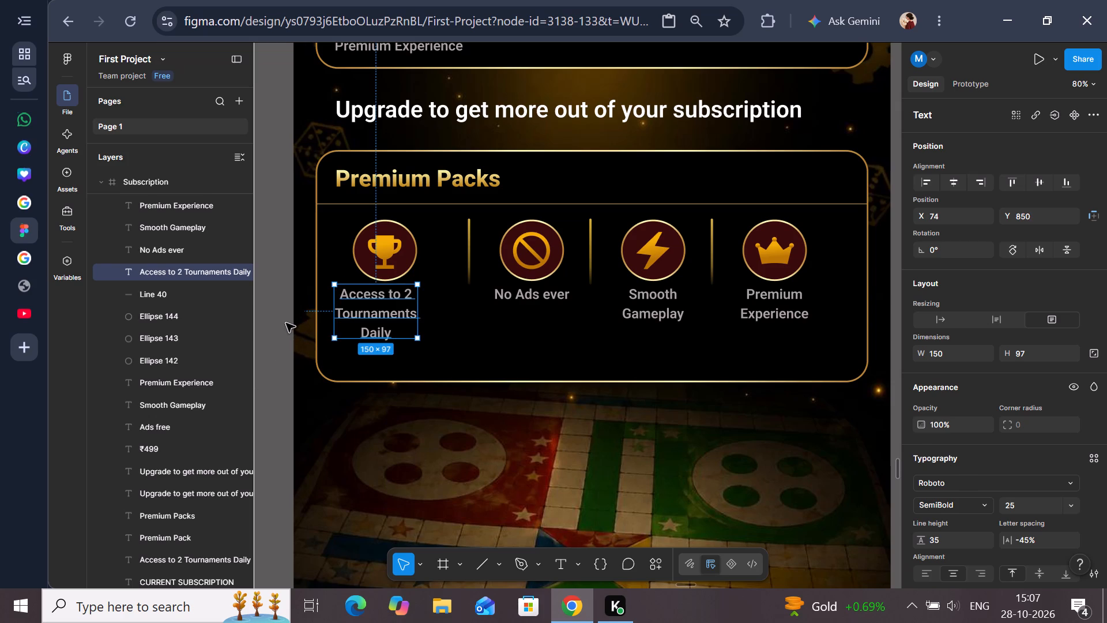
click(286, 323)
Apply centre text alignment to the "Access to 2 Tournaments Daily" label.
click(368, 313)
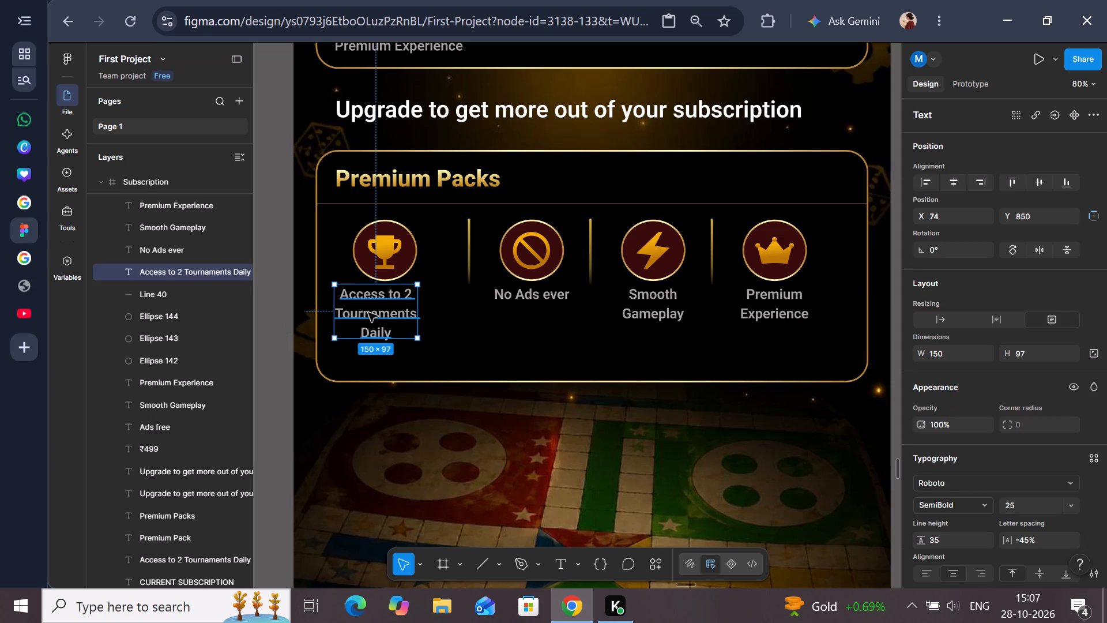
click(951, 572)
Move the trophy icon and its circle 19 px left, to circle X 88.05, and check their centring over the label below.
click(356, 264)
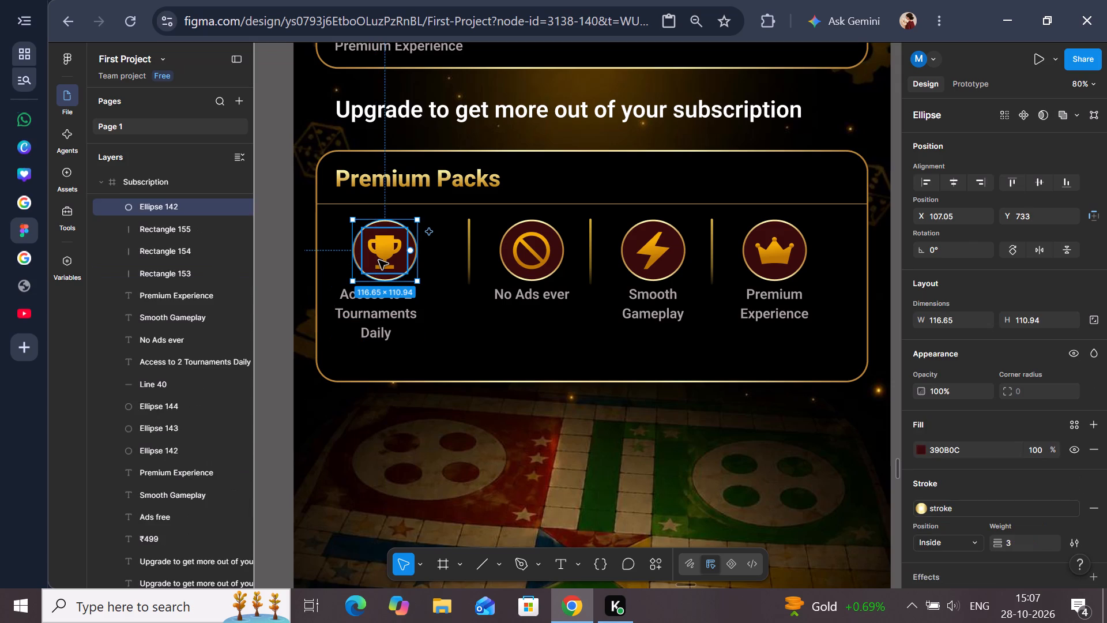
shift+click(378, 260)
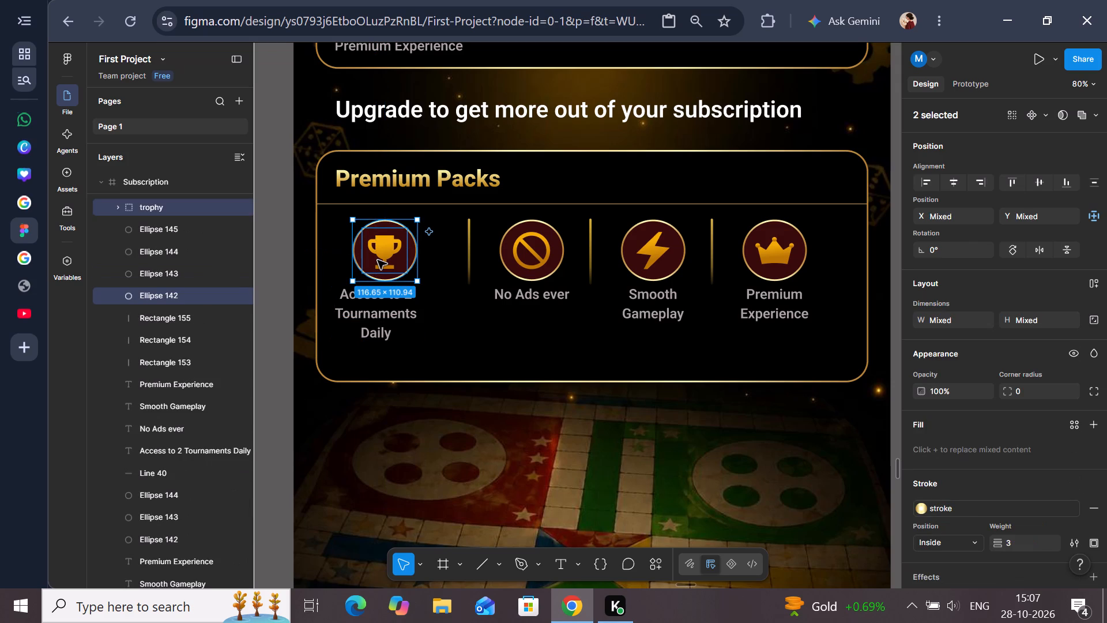
key(Left)
key(Left)
key(Left)
key(Left)
key(Left)
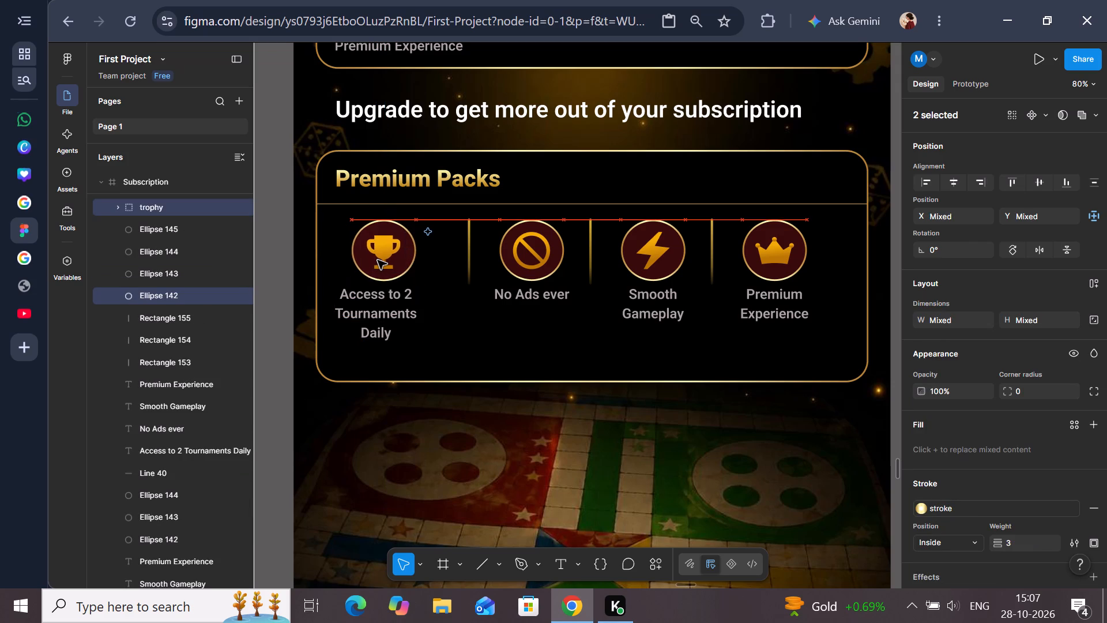
key(Left)
key(Left)
key(Left)
key(Left)
key(Left)
key(Left)
key(Left)
key(Left)
key(Left)
key(Left)
key(Left)
key(Left)
key(Left)
key(Left)
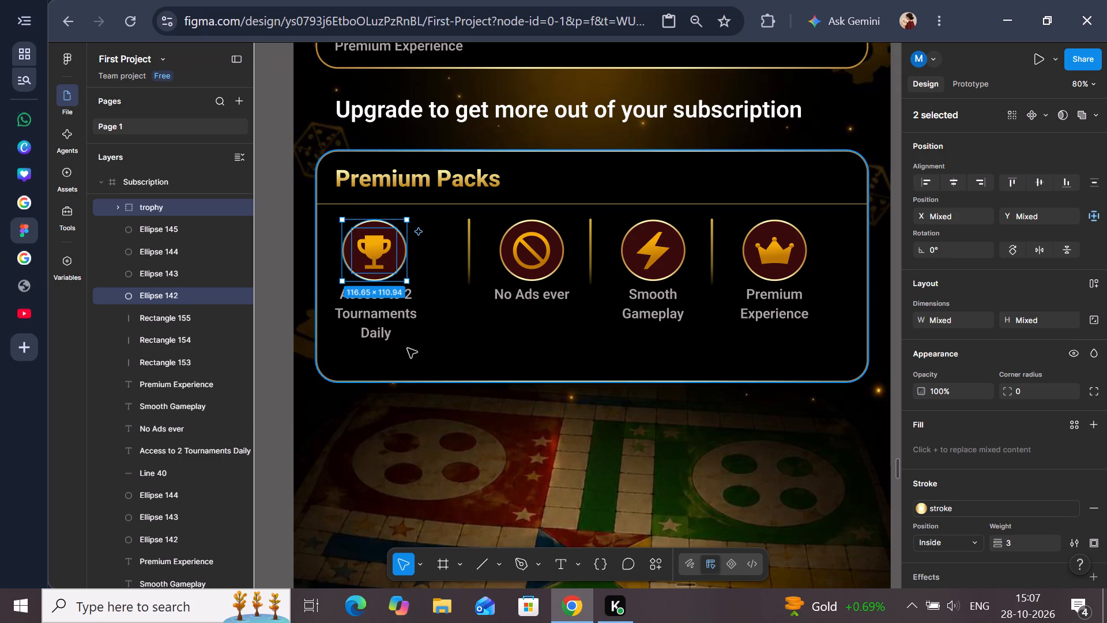
click(391, 319)
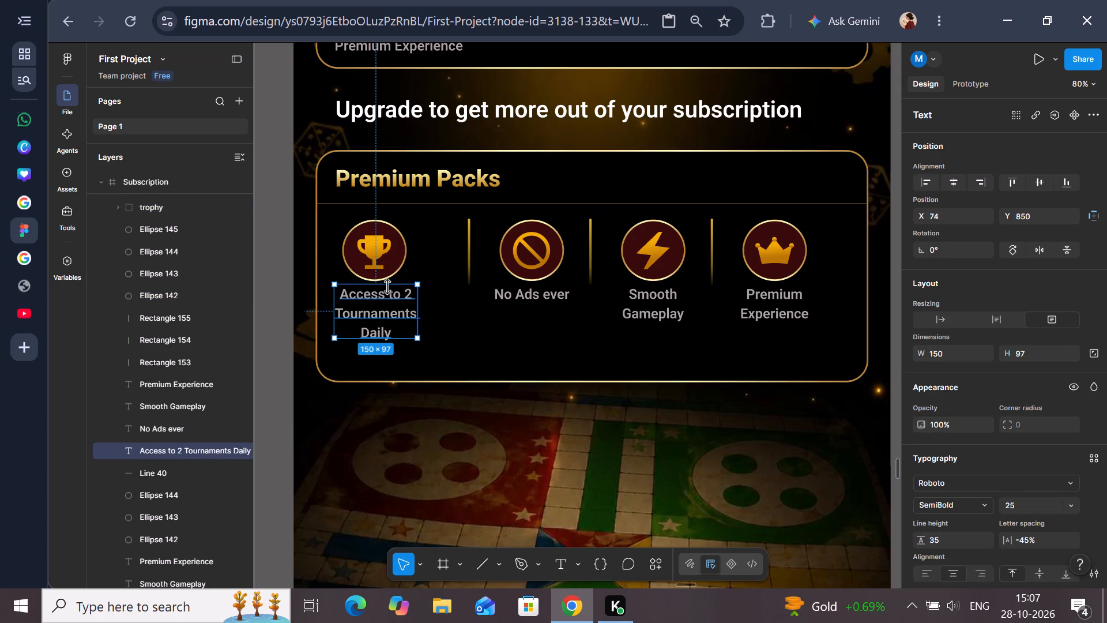
shift+click(402, 269)
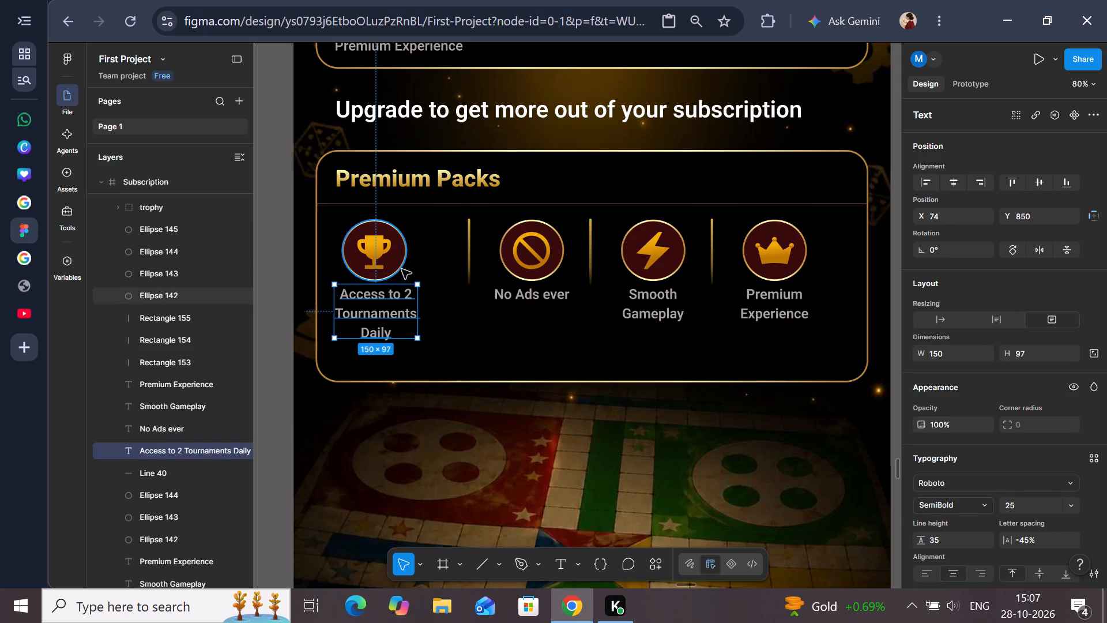
click(280, 315)
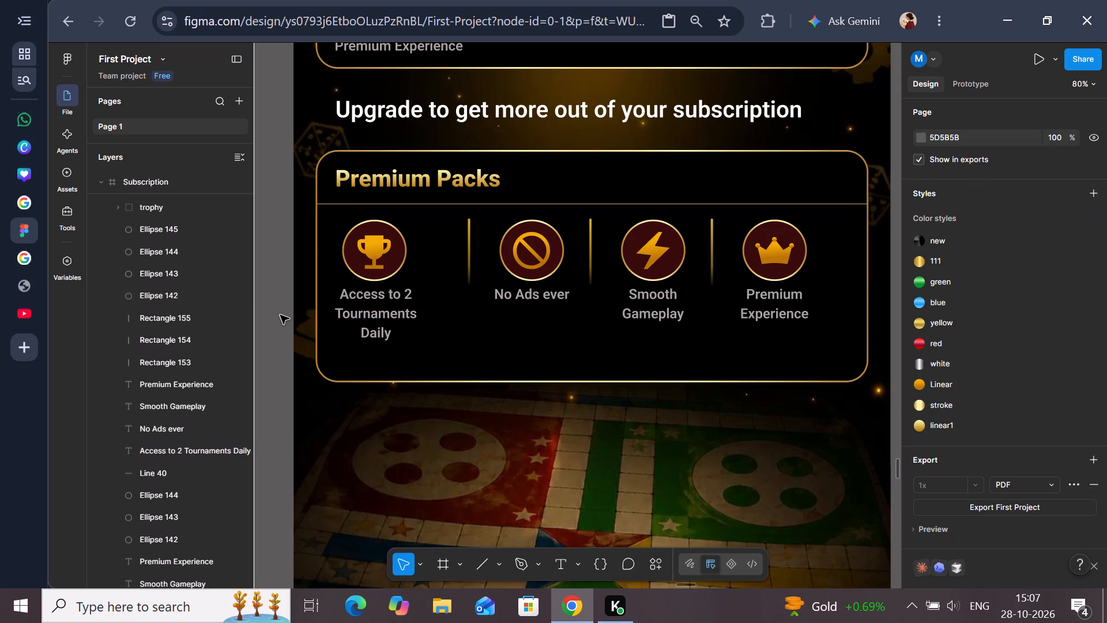
Nudge the trophy icon and its circle 2 px right, to circle X 90.05, to centre them over "Access to 2 Tournaments Daily".
click(348, 270)
shift+click(382, 247)
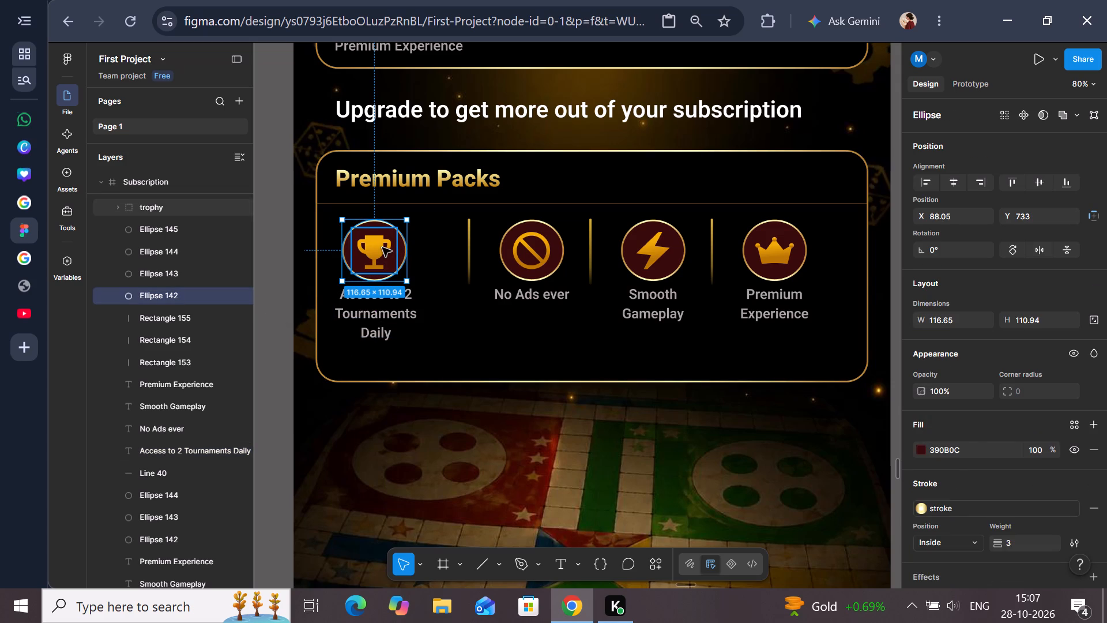
key(Right)
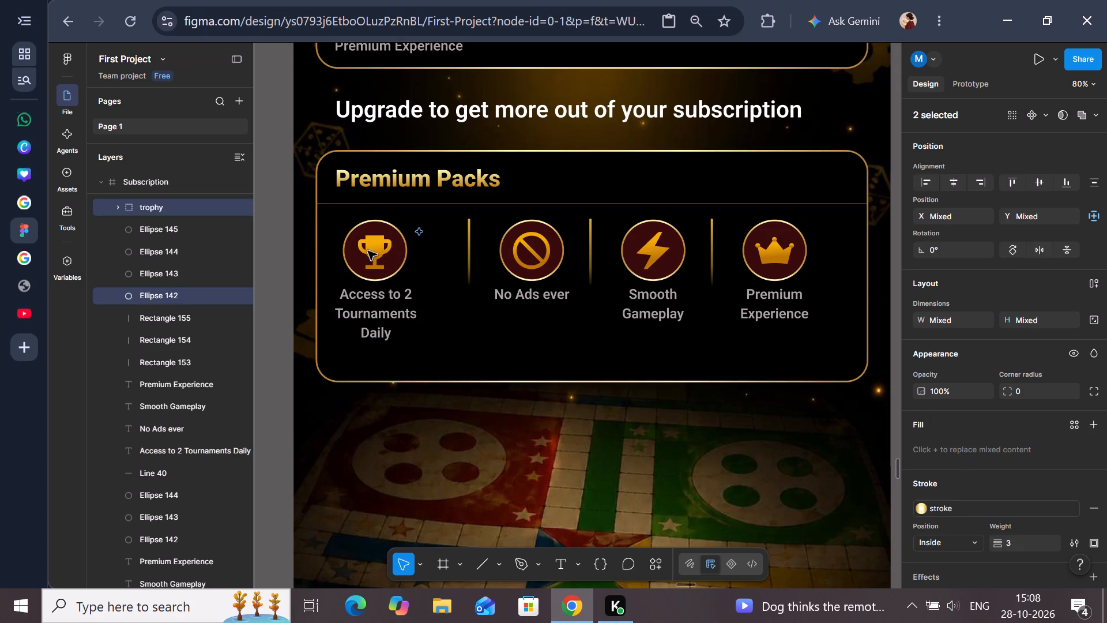
click(398, 314)
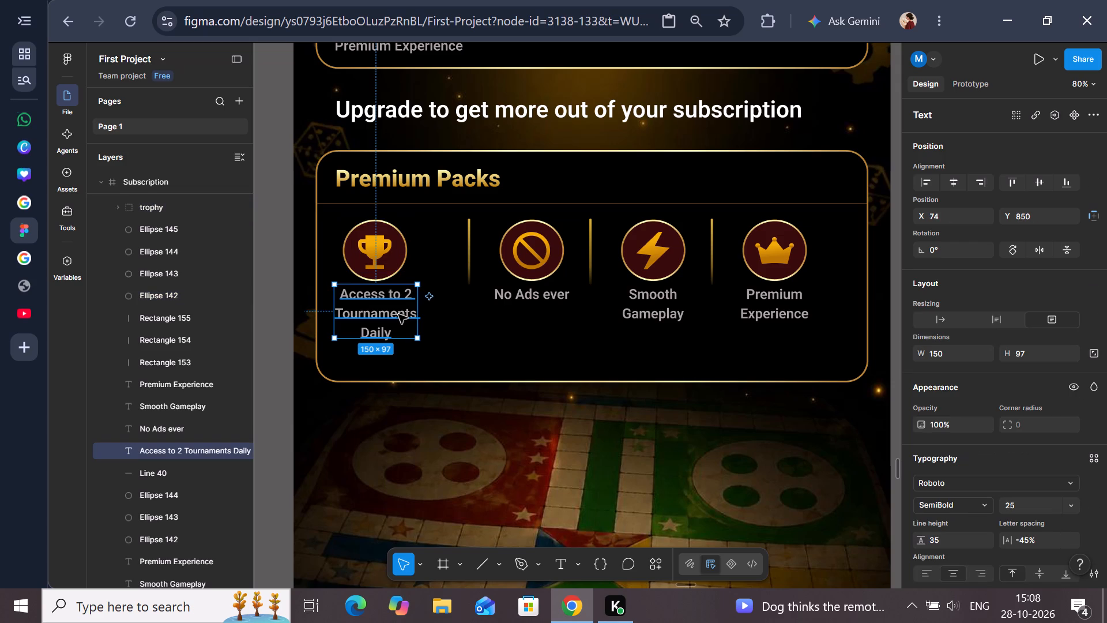
shift+click(400, 270)
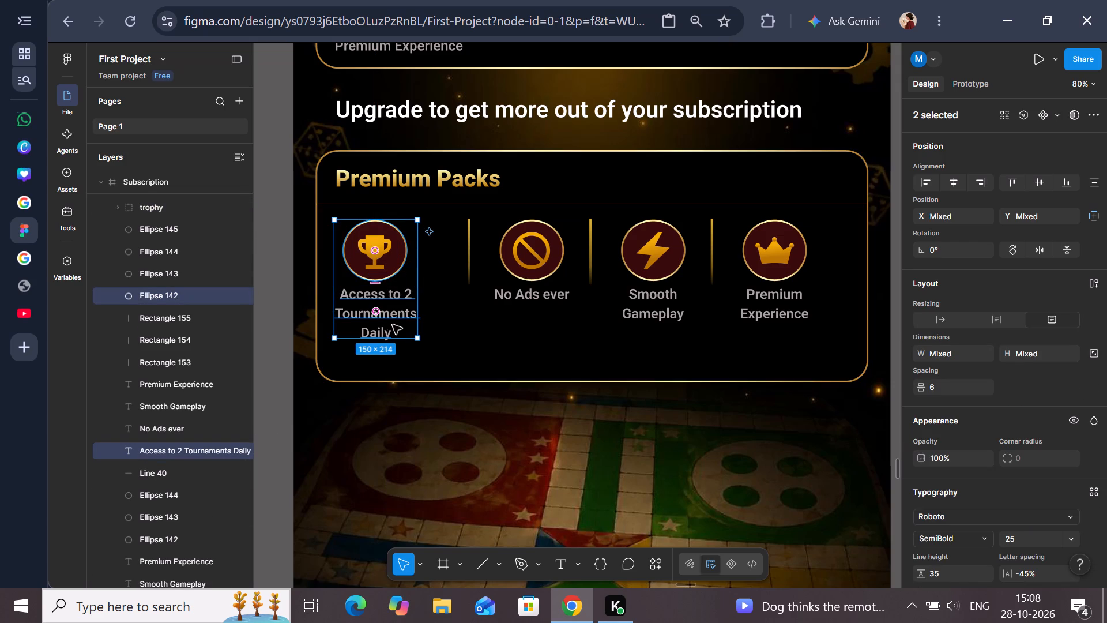
scroll(397, 286, right, 1)
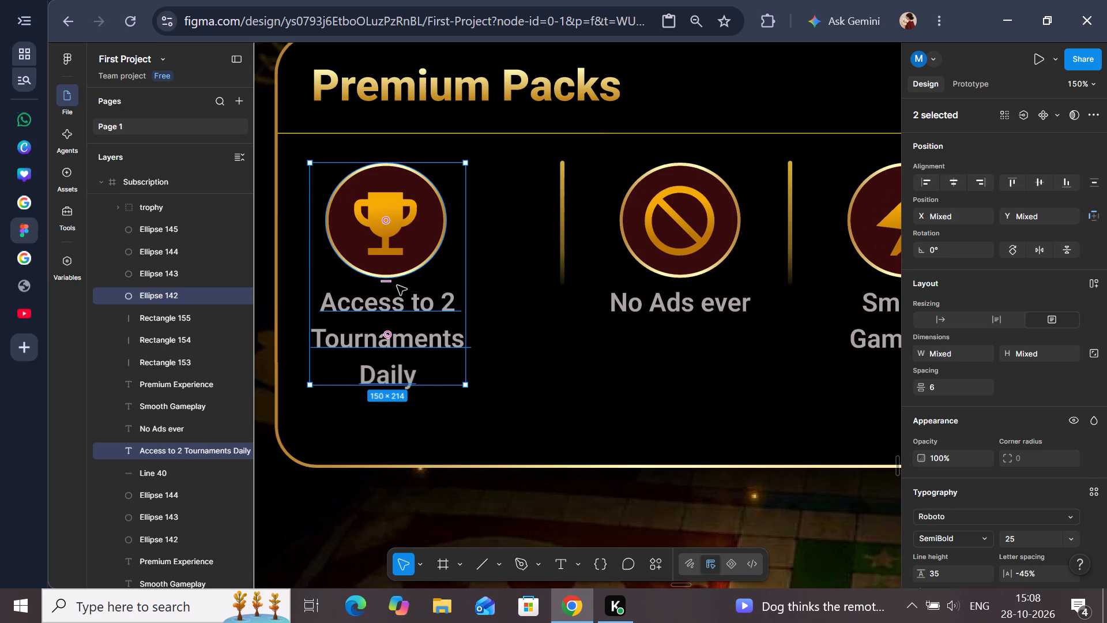
click(396, 280)
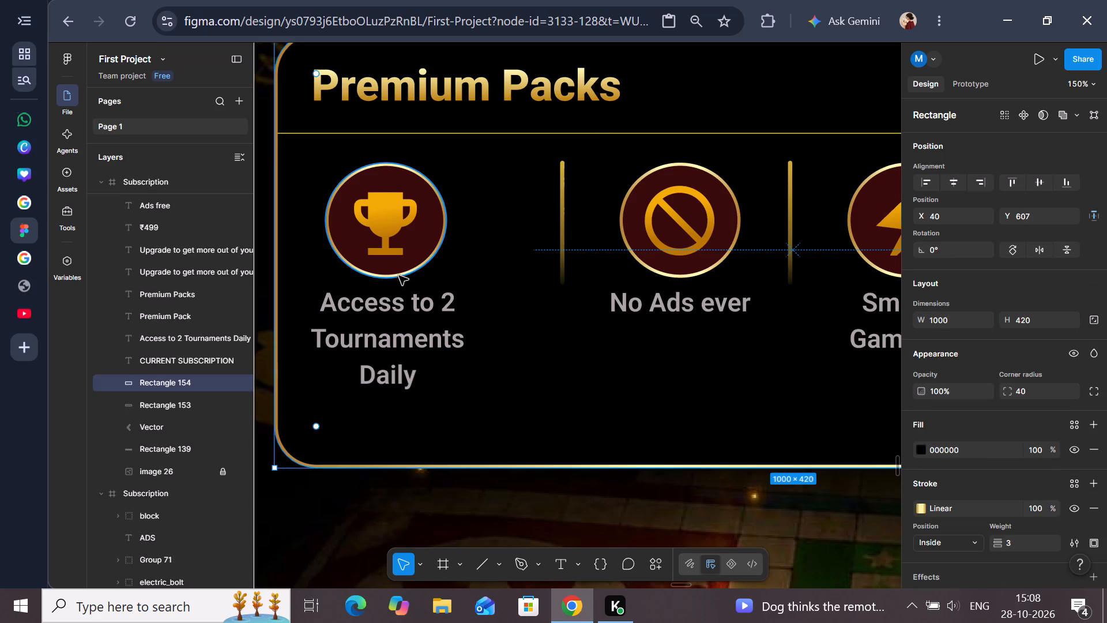
click(399, 276)
shift+click(385, 239)
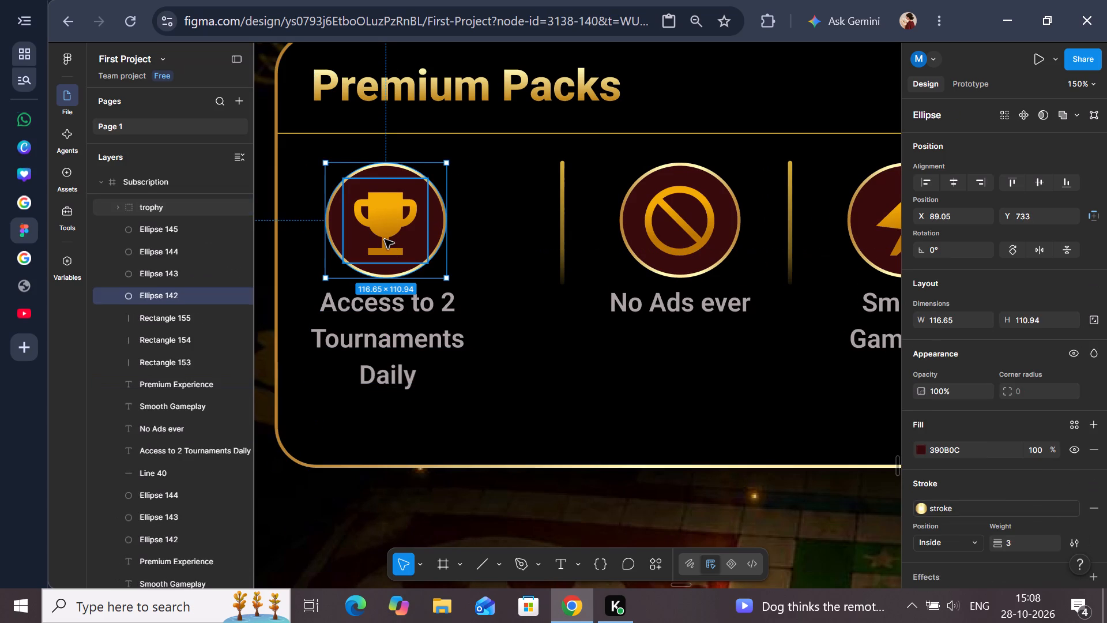
key(Right)
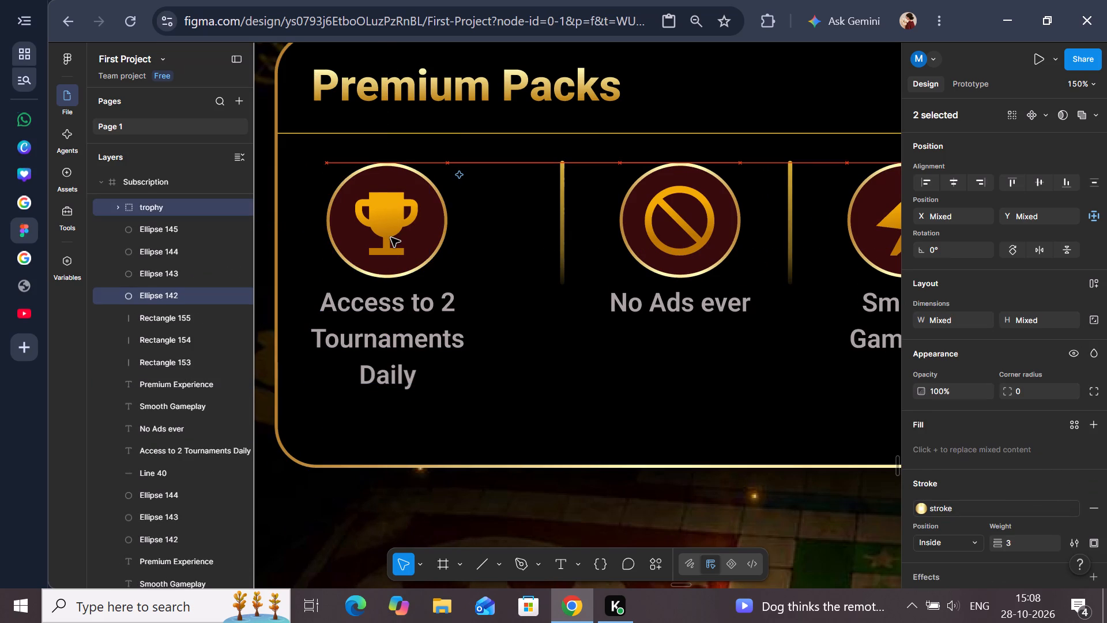
shift+click(413, 324)
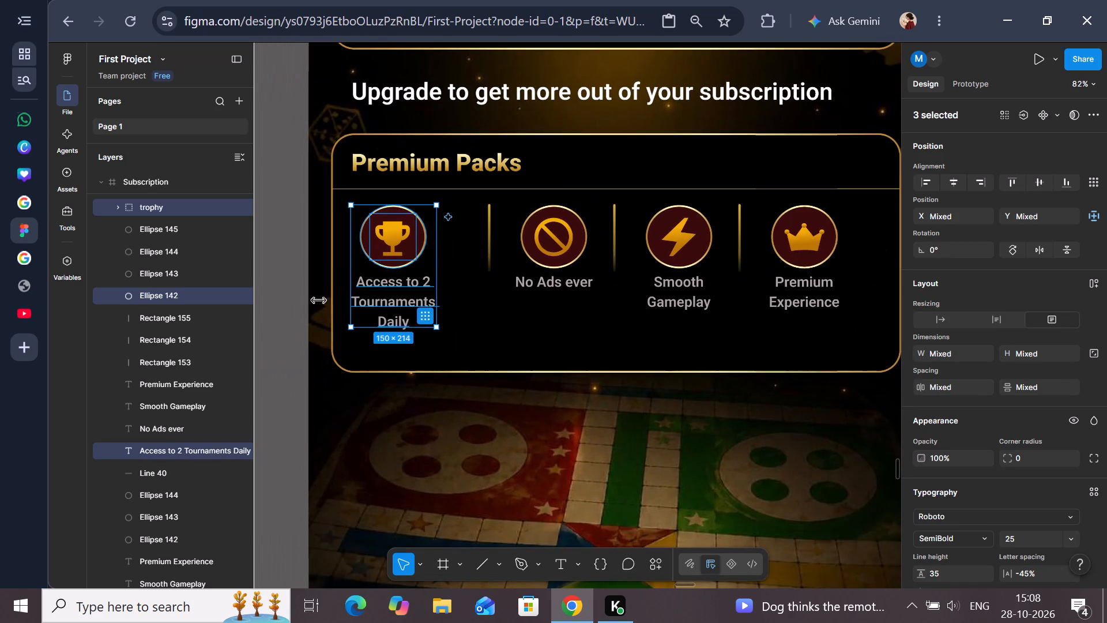
click(293, 309)
Nudge the trophy icon and its circle about 1 px further right above their label.
scroll(293, 309, right, 1)
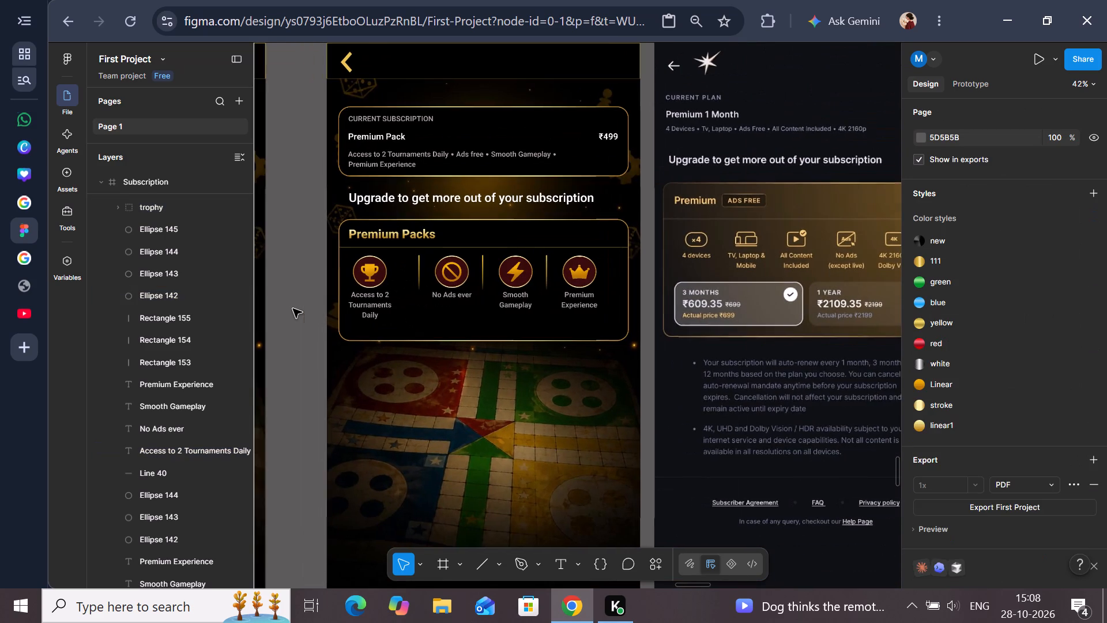
scroll(293, 309, right, 1)
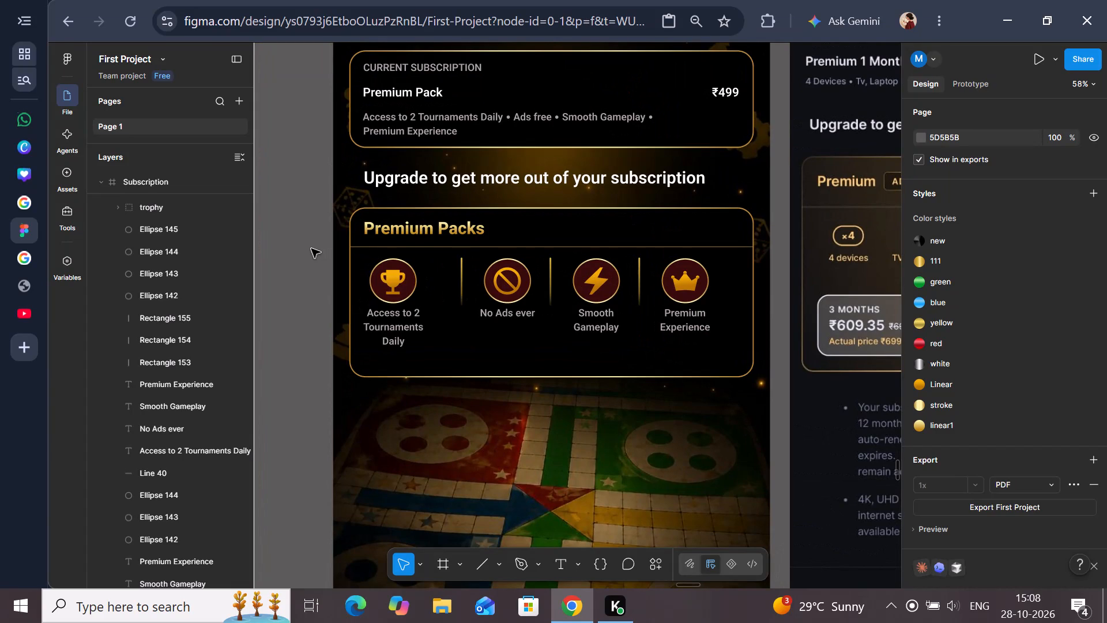
scroll(311, 249, left, 1)
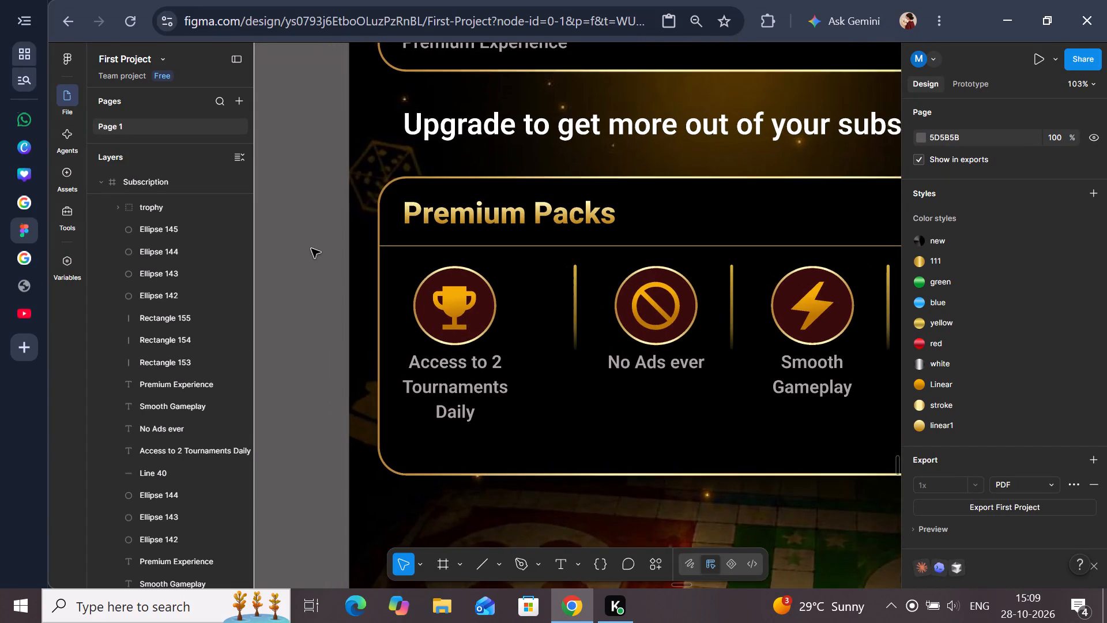
scroll(311, 249, left, 1)
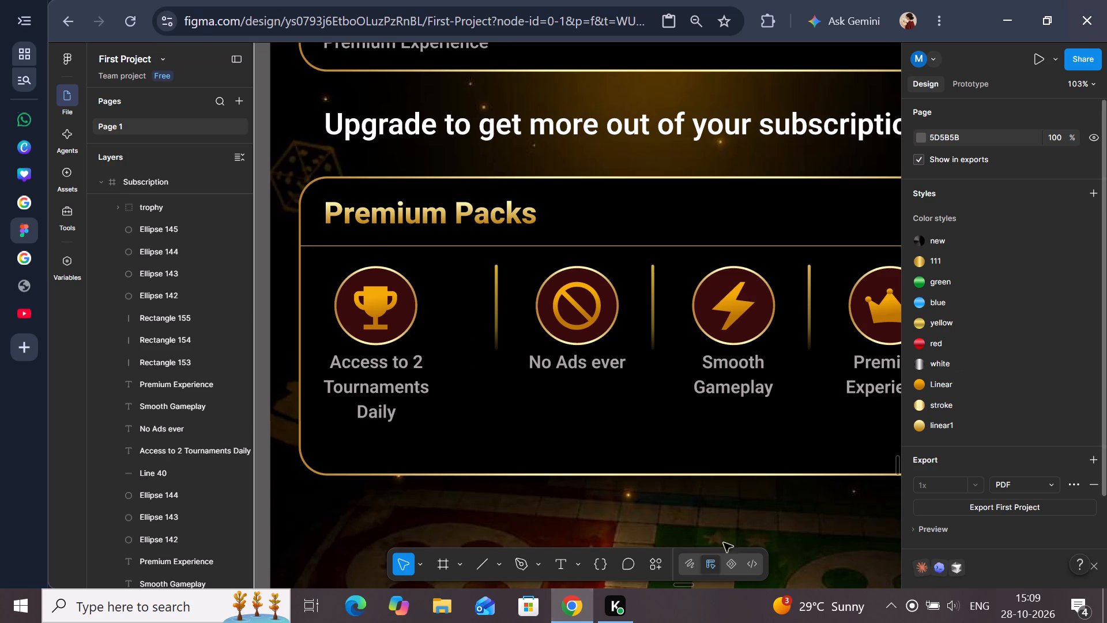
click(341, 326)
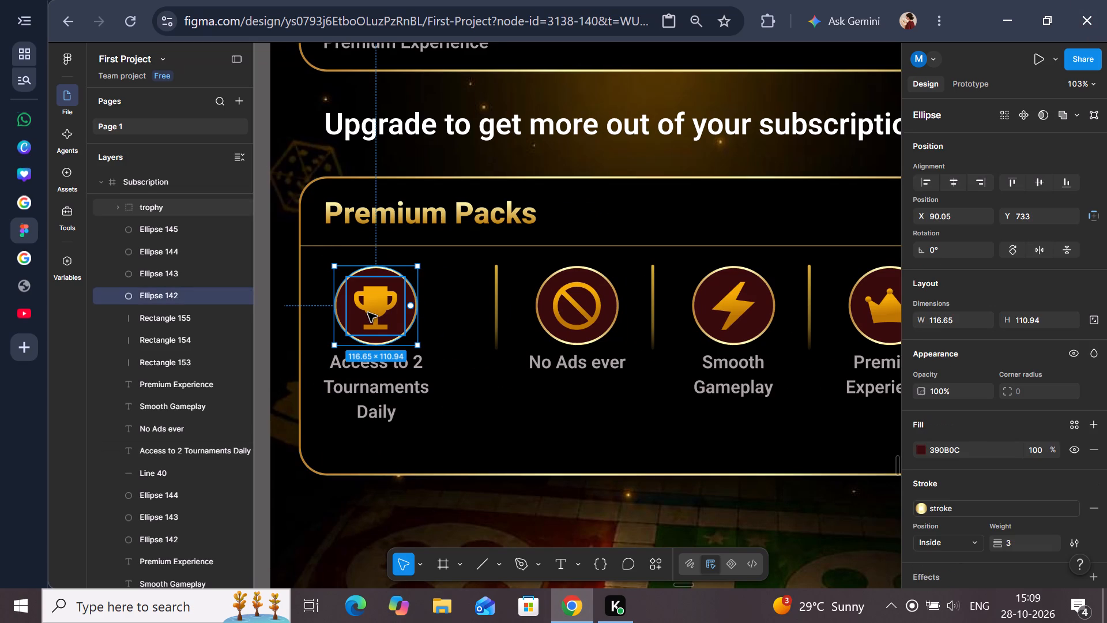
shift+click(368, 313)
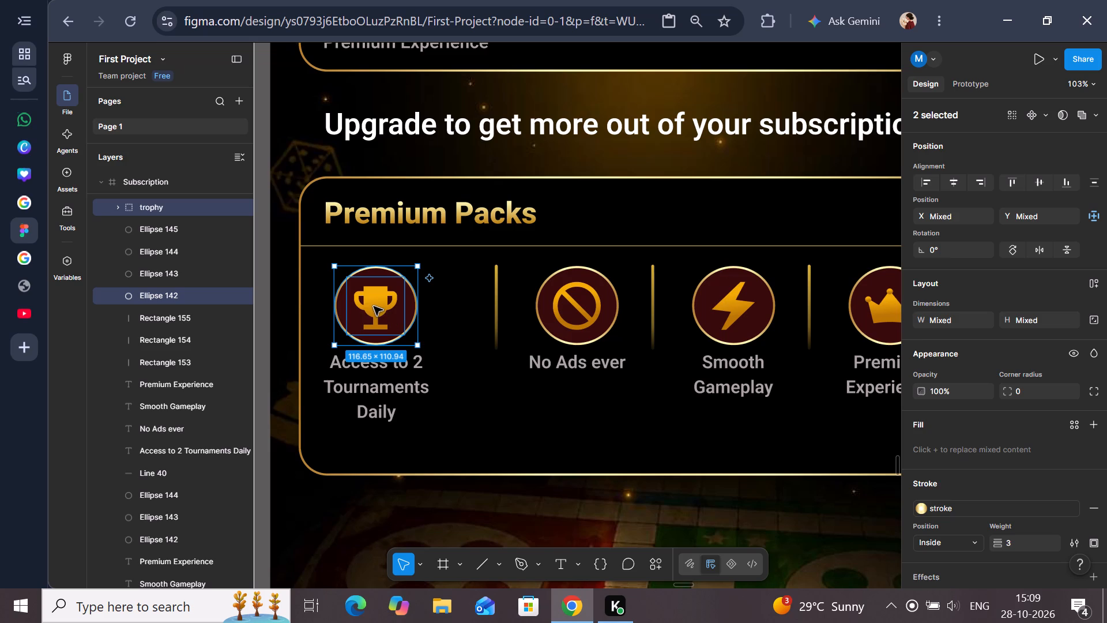
click(369, 306)
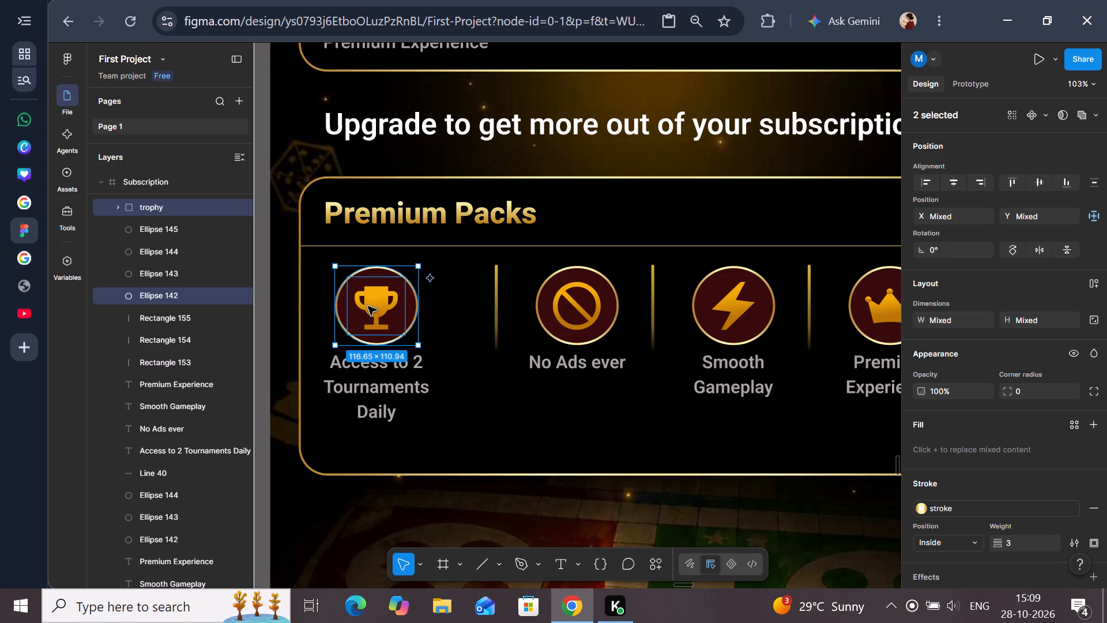
click(297, 358)
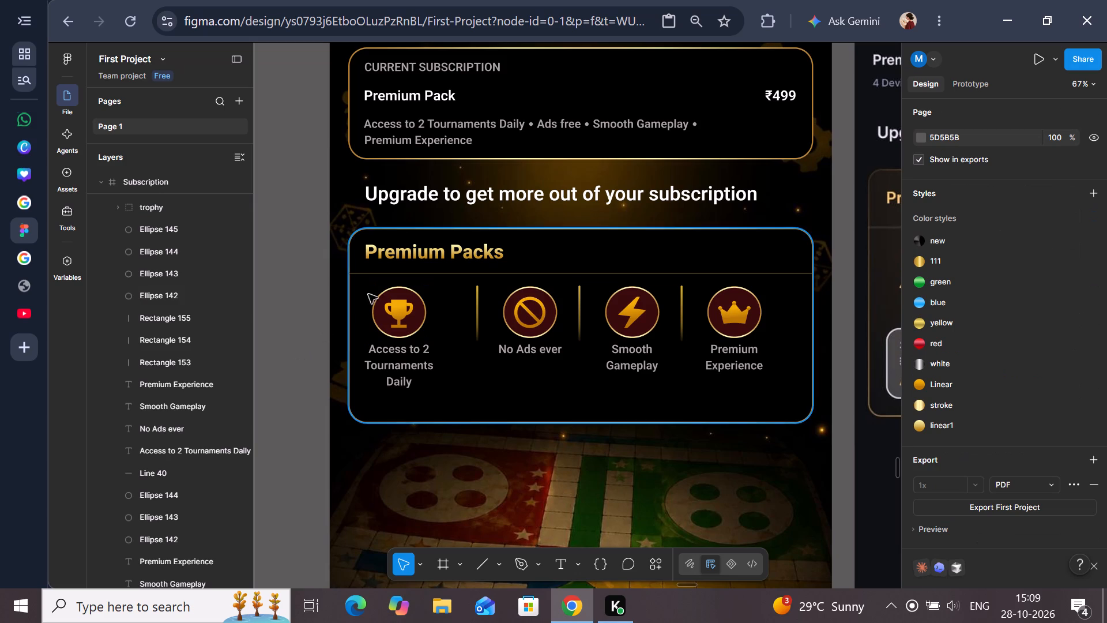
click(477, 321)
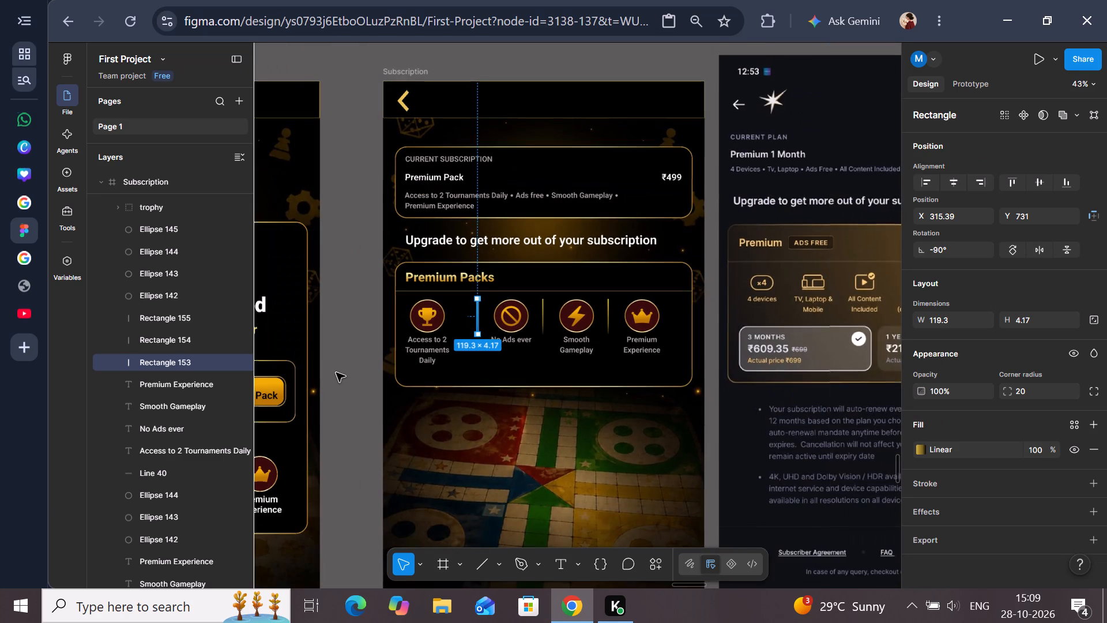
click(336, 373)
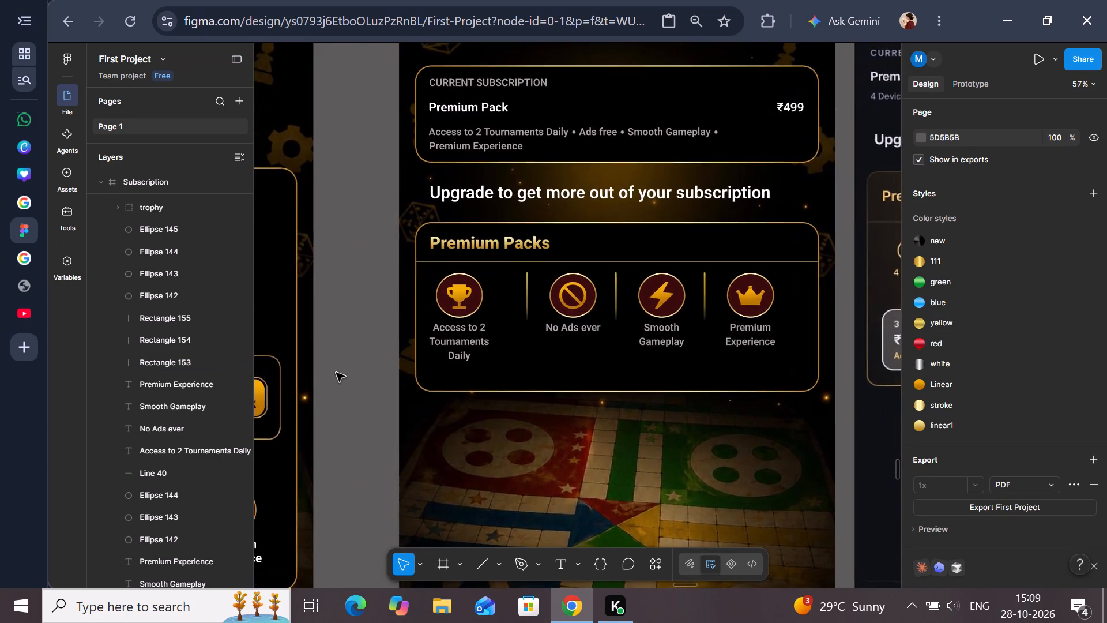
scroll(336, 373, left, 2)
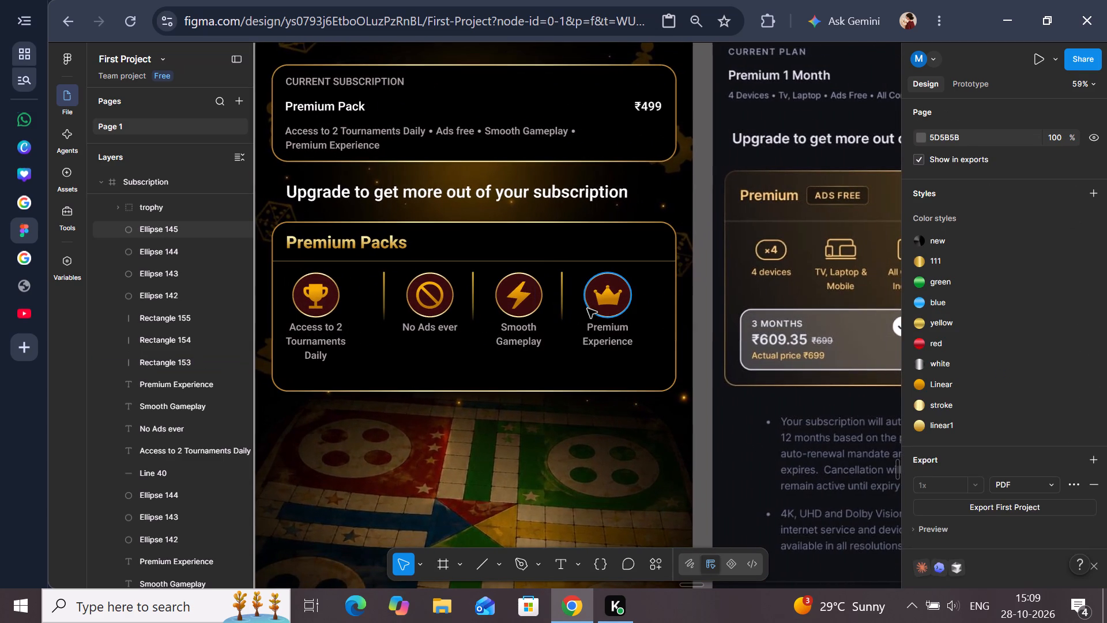
Line up the trophy circle and the "No Ads ever" circle at Y 733.
click(431, 319)
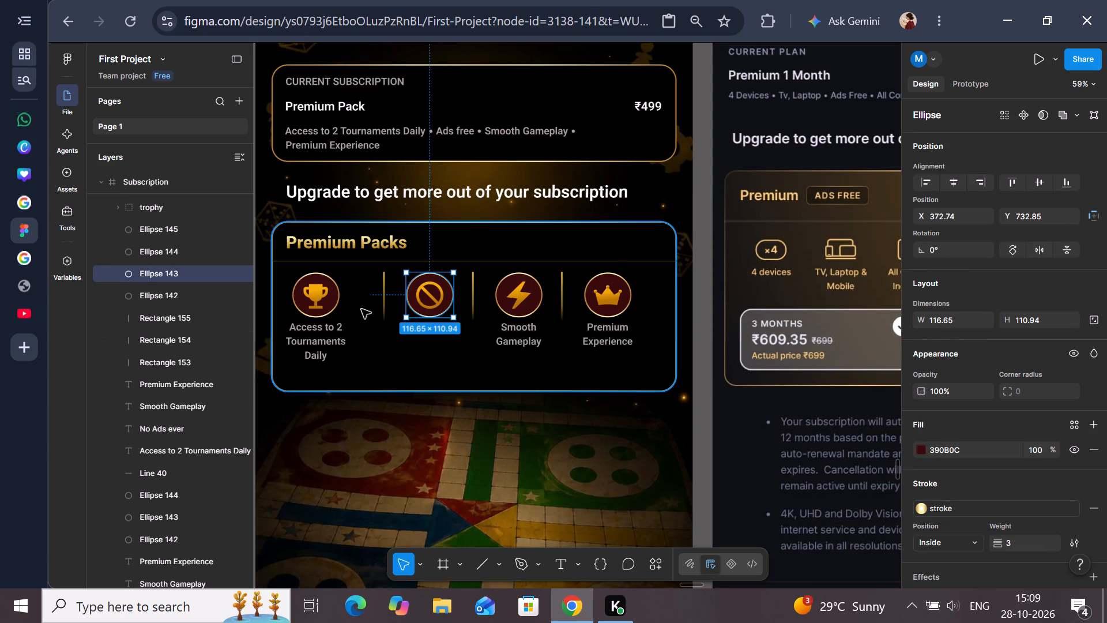
click(340, 303)
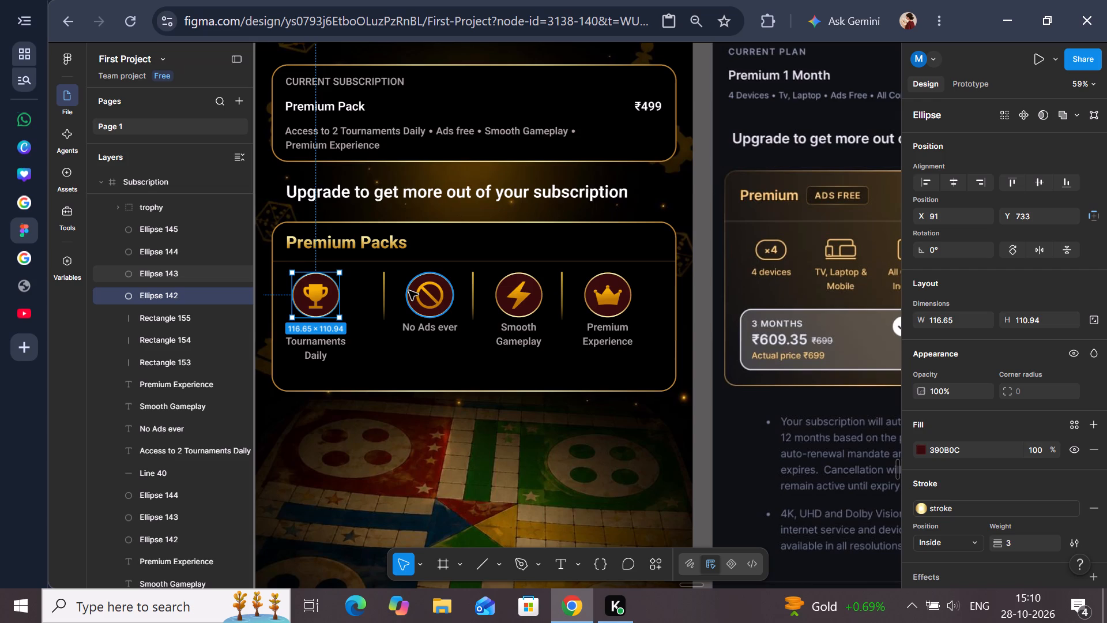
click(409, 291)
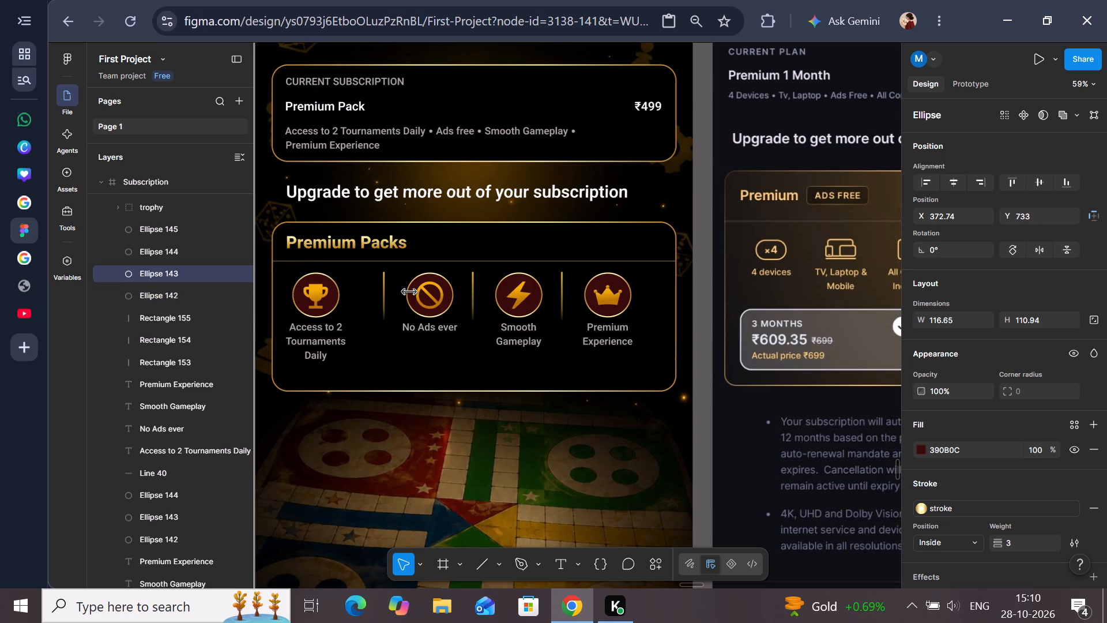
Resize all four icon circles in the Premium Packs card to a width of 116 and a height of 116.
click(337, 297)
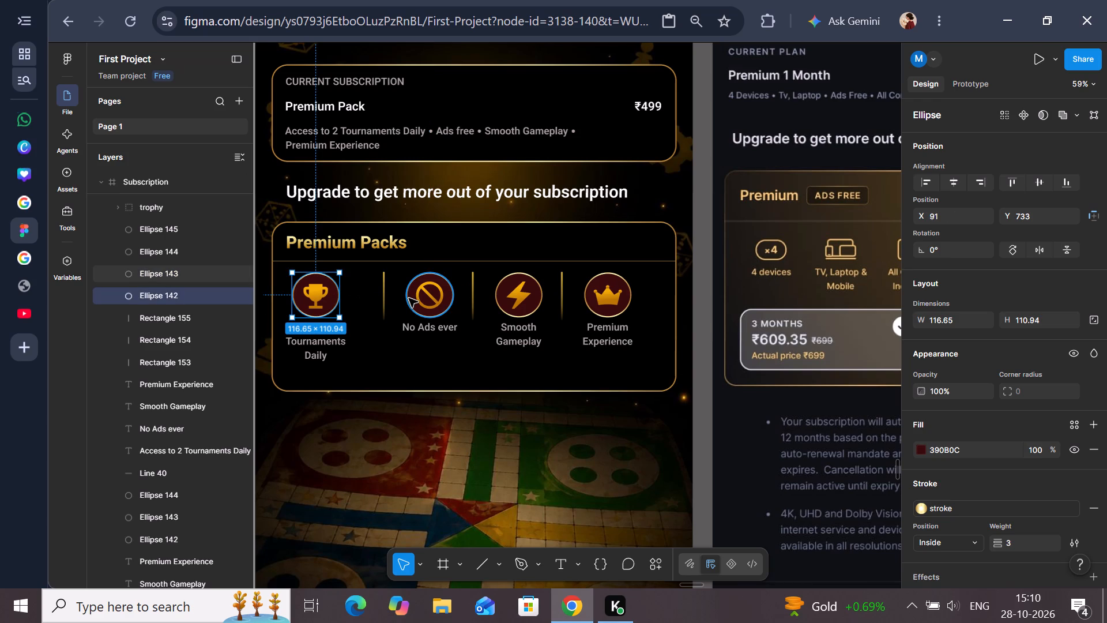
shift+click(409, 298)
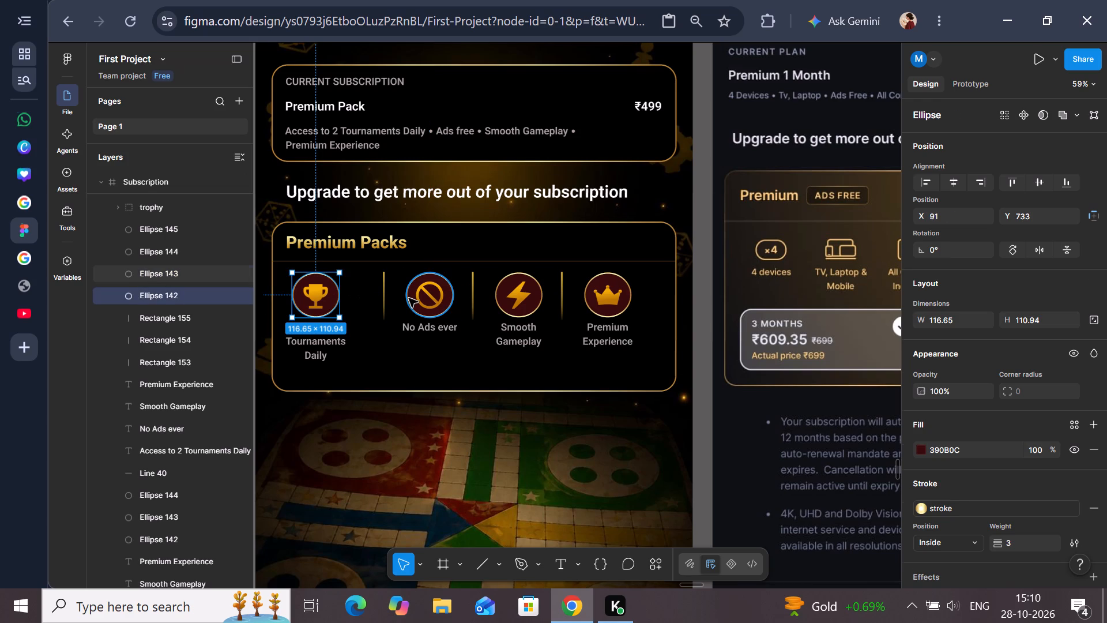
shift+click(494, 298)
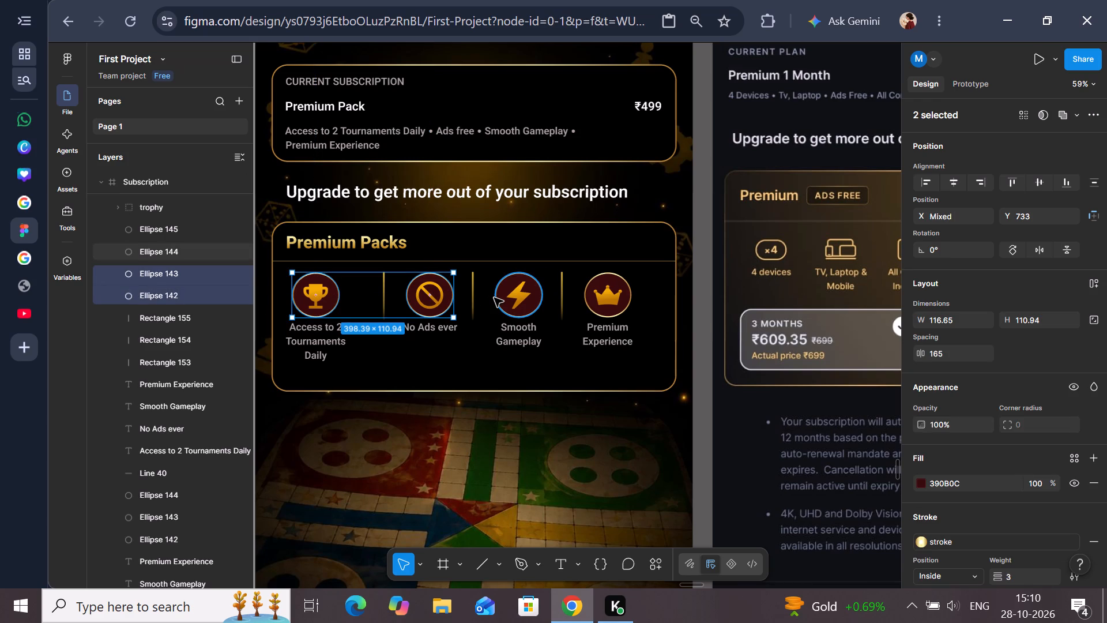
shift+click(588, 306)
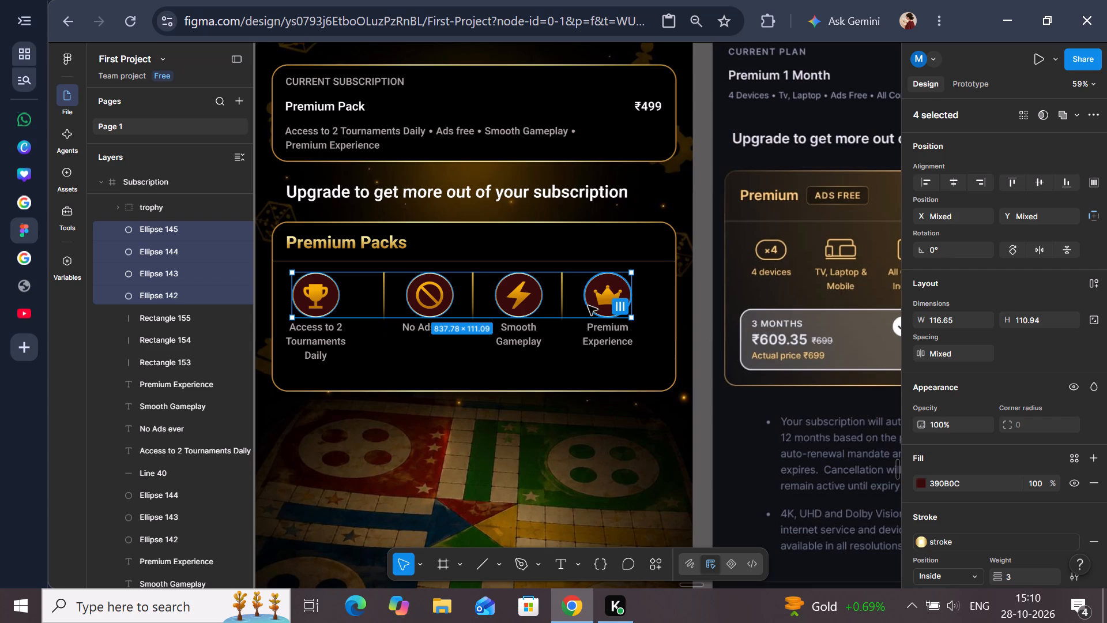
click(954, 321)
key(BackSpace)
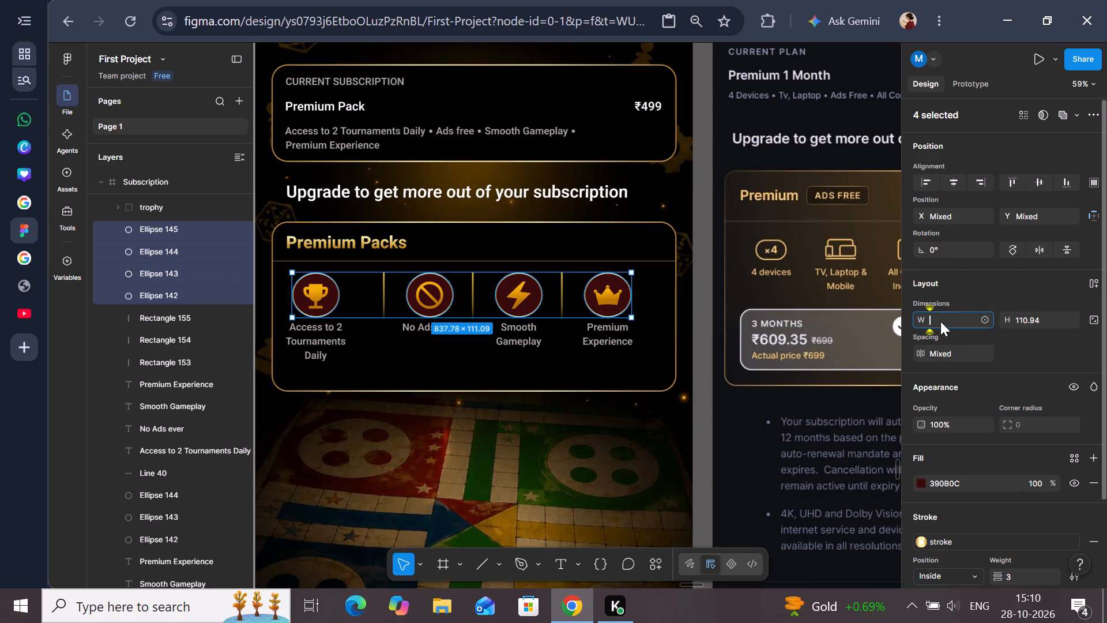
text(11)
key(6)
double_click(1029, 319)
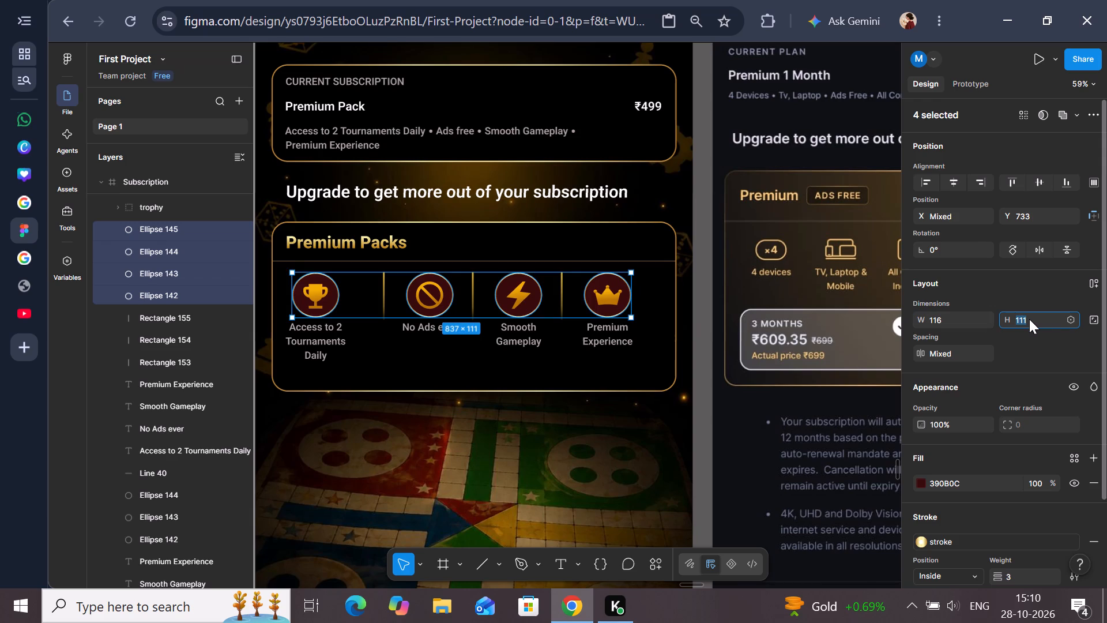
click(1037, 318)
key(BackSpace)
key(6)
key(Return)
Examine the resized icon circles, their spacing and the trophy circle's position in the Premium Packs card.
scroll(1037, 318, right, 1)
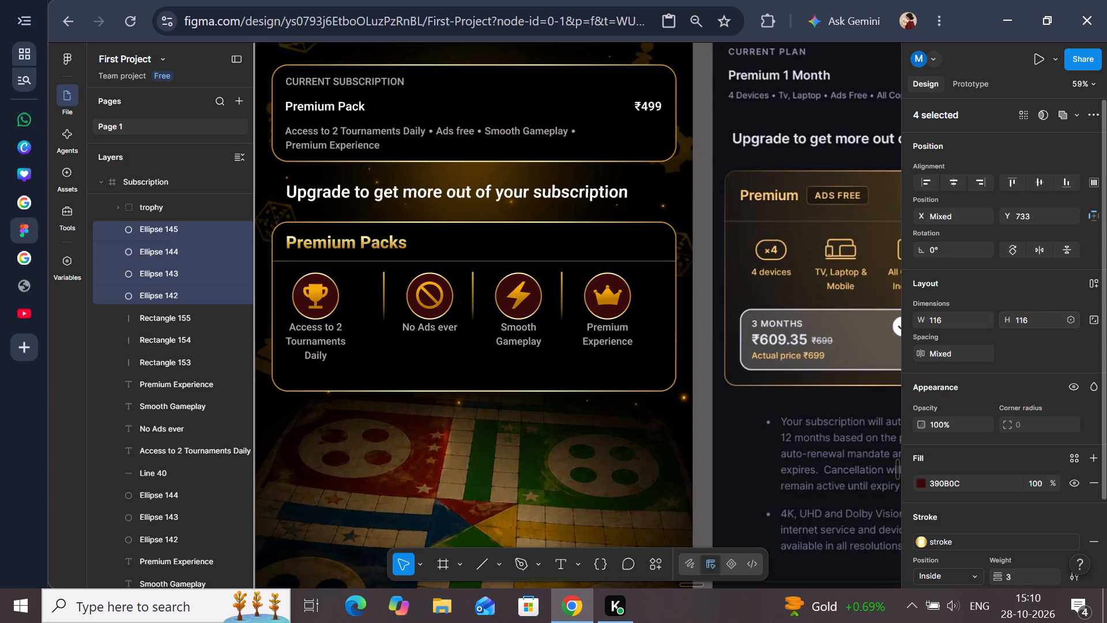
scroll(1037, 318, right, 2)
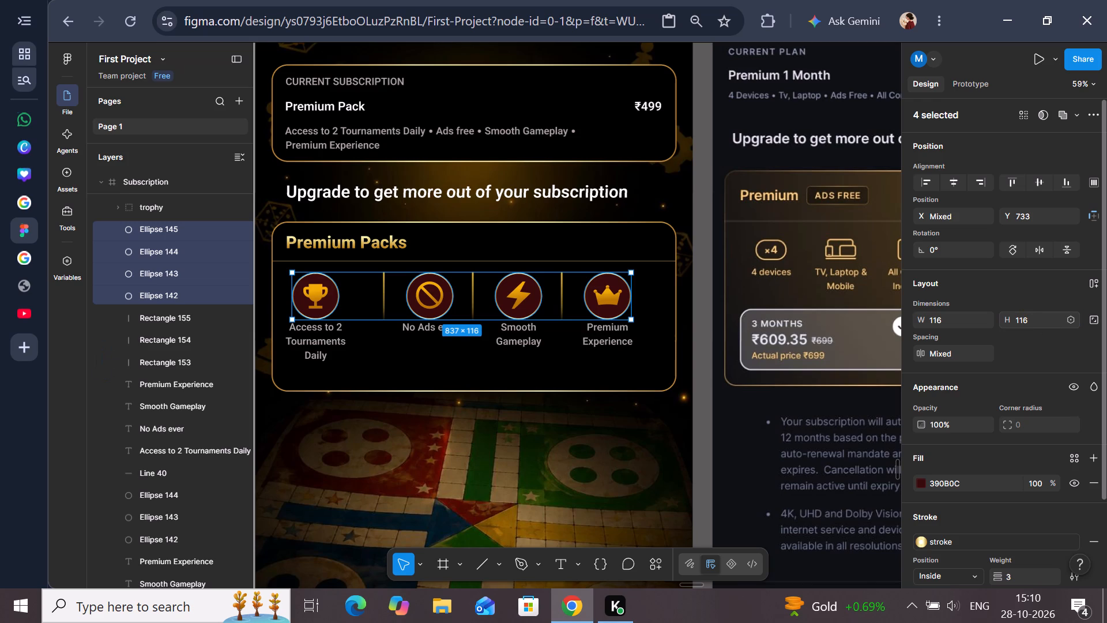
scroll(1037, 318, right, 2)
click(706, 342)
scroll(706, 342, right, 2)
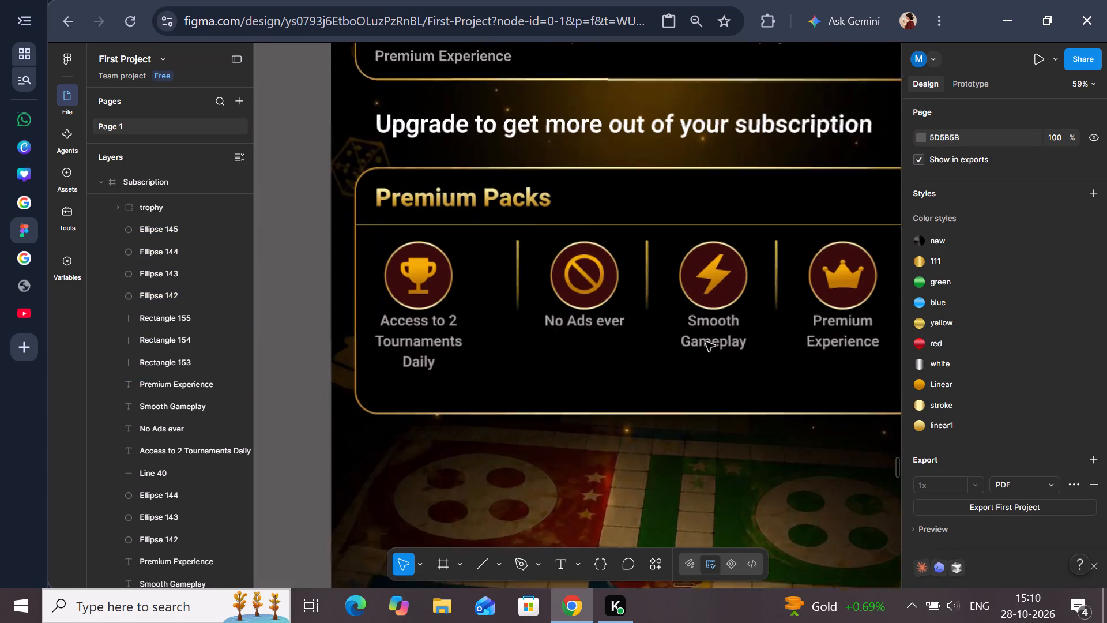
scroll(706, 342, right, 1)
scroll(706, 342, left, 1)
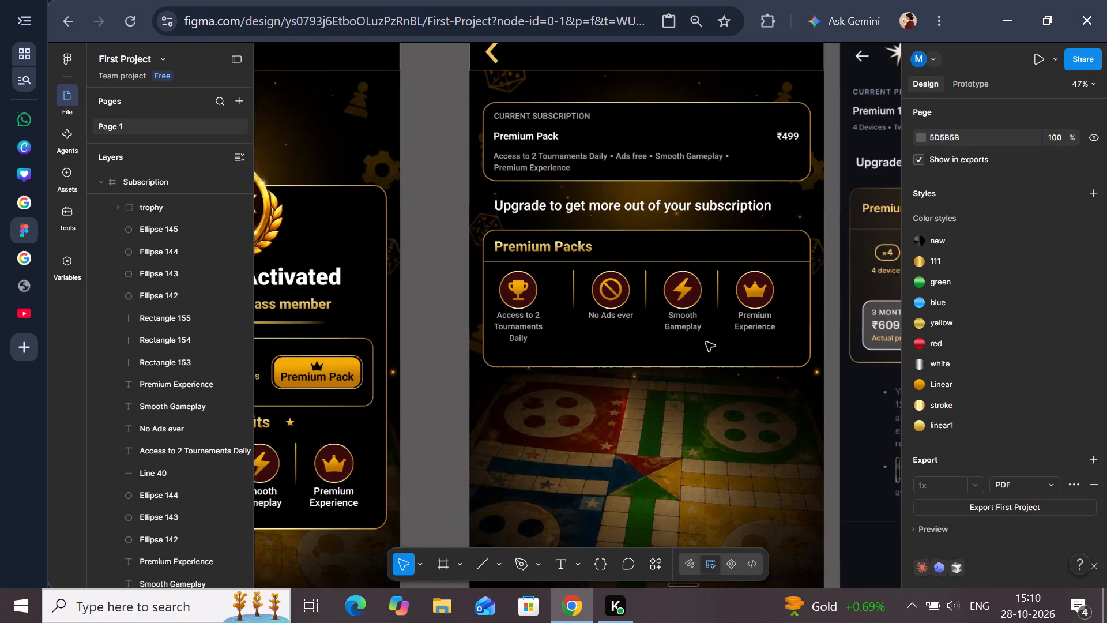
scroll(706, 342, left, 1)
scroll(731, 309, right, 1)
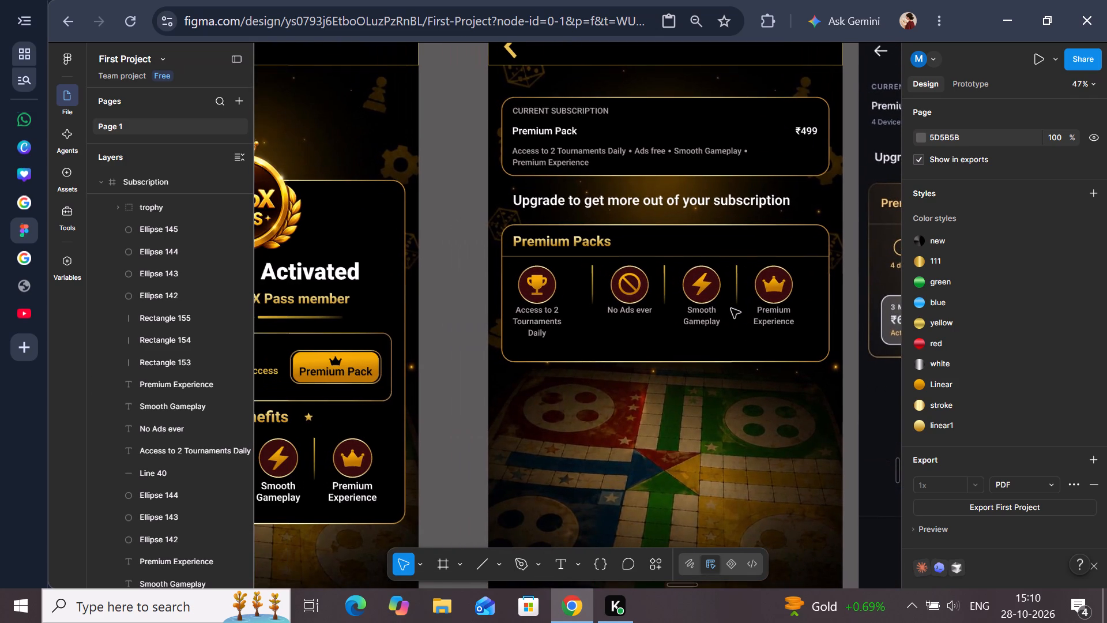
scroll(731, 309, right, 1)
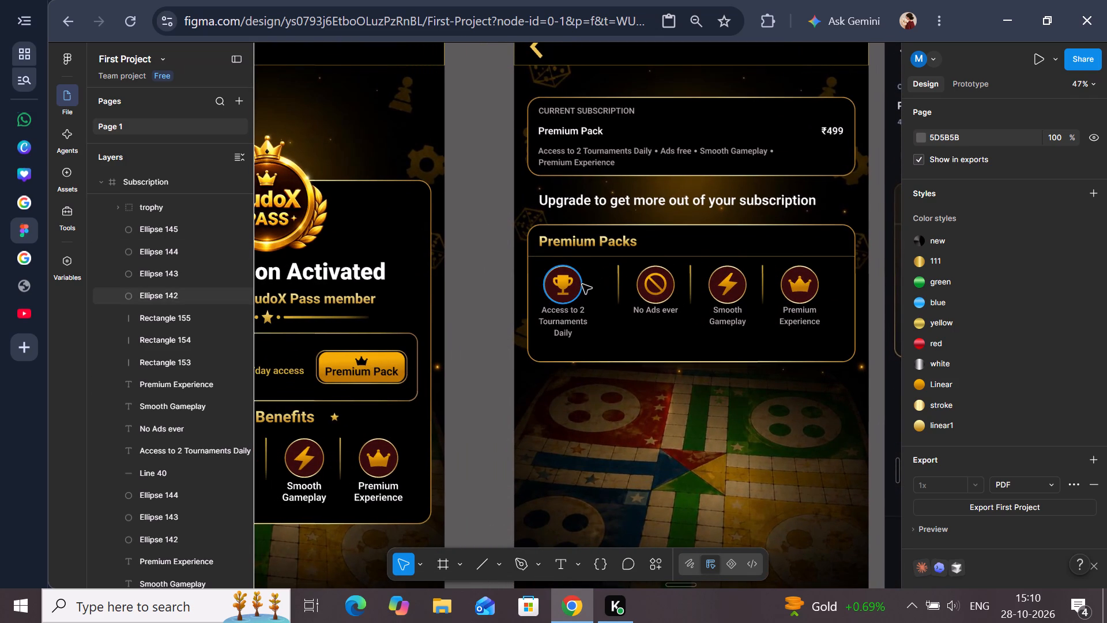
click(582, 284)
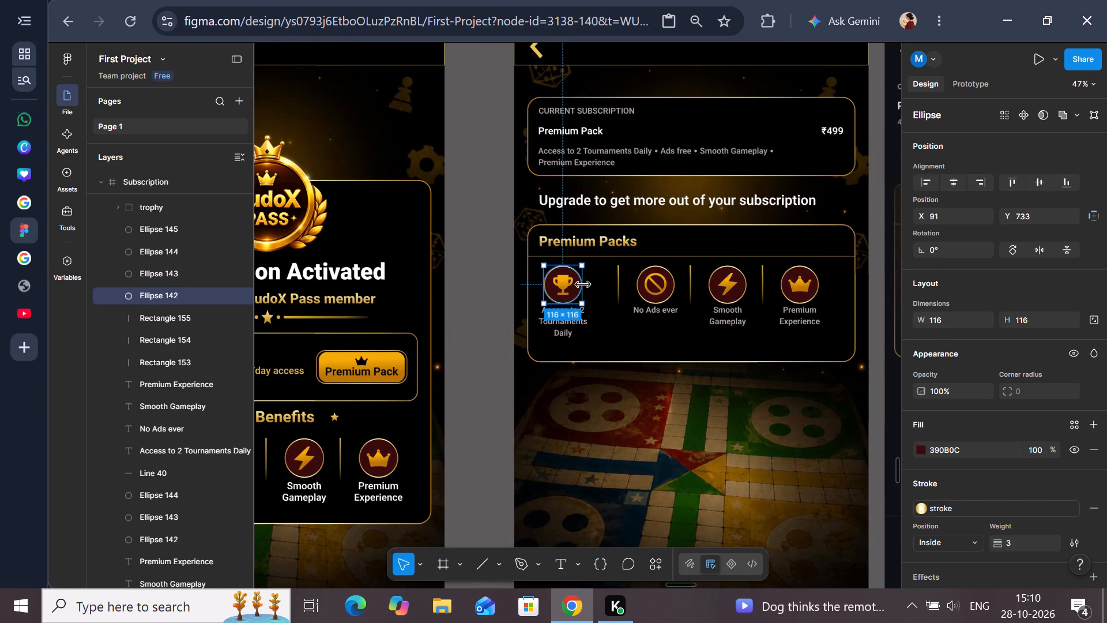
click(436, 281)
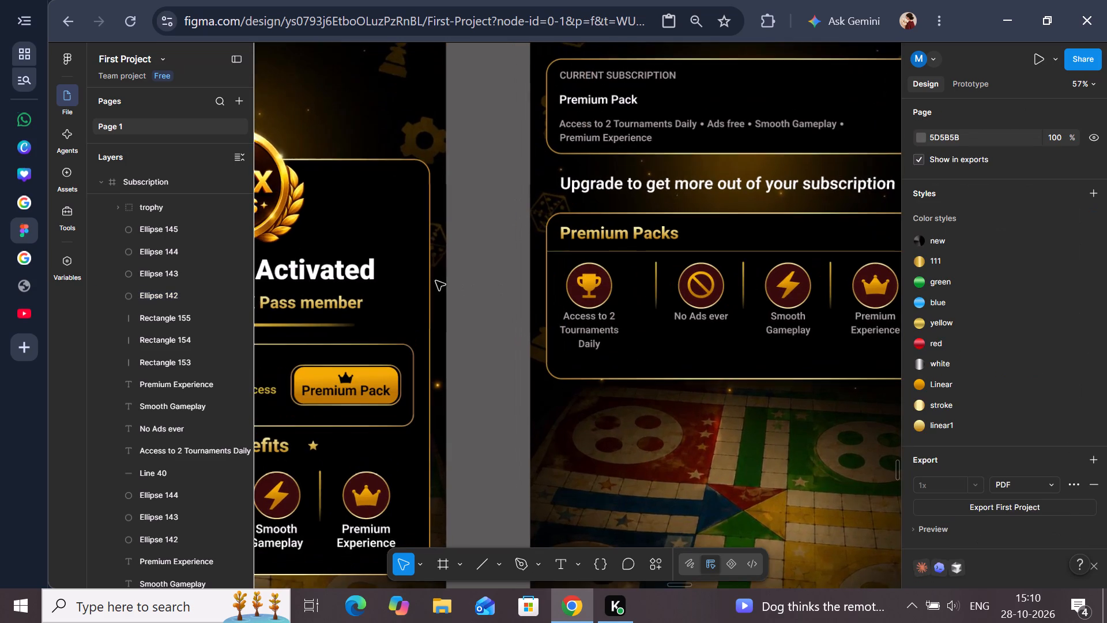
Centre the trophy icon within its circle at X 109, Y 751.
scroll(436, 281, left, 1)
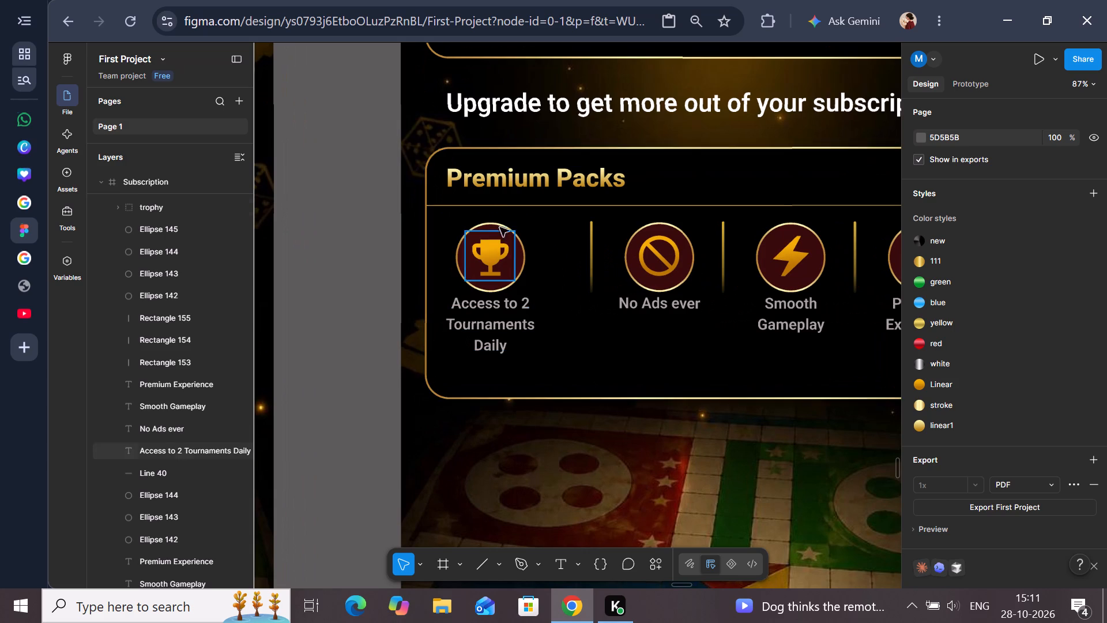
click(496, 256)
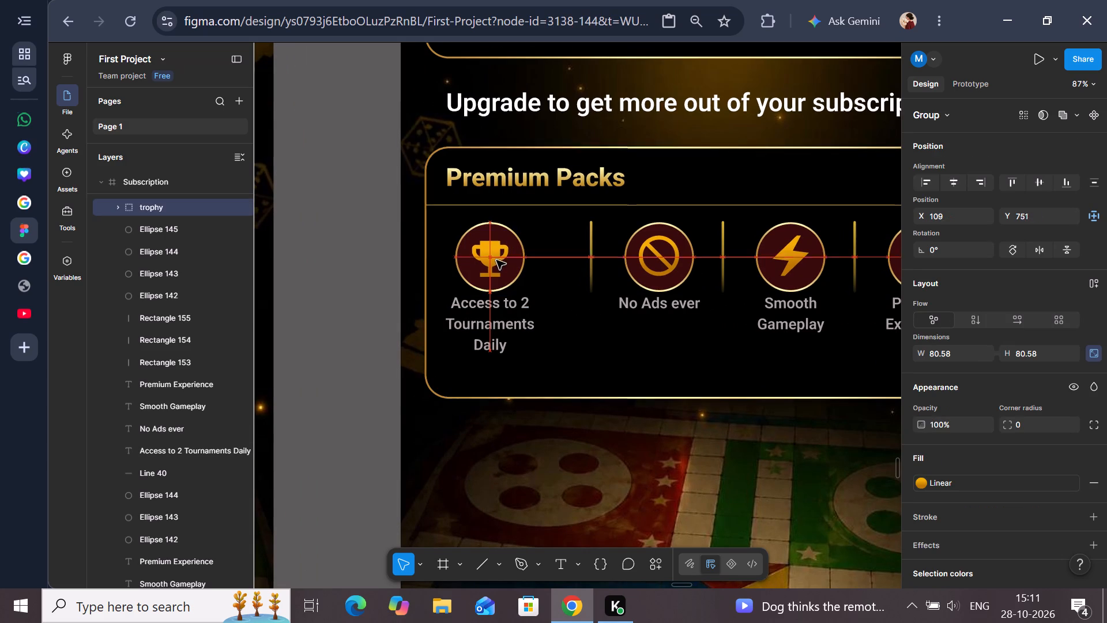
click(364, 299)
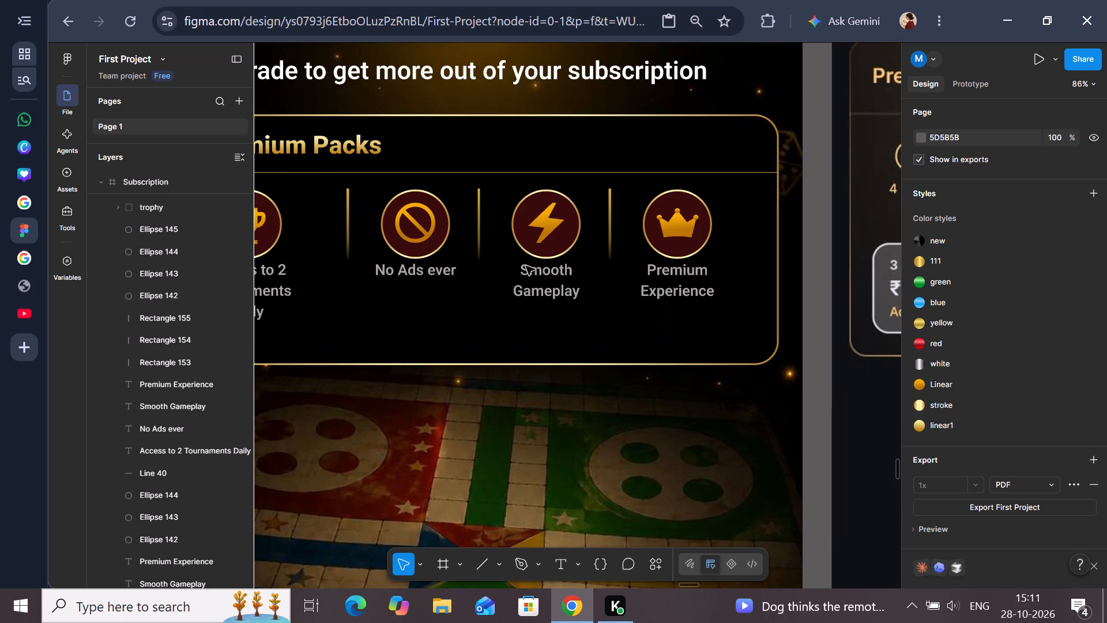
Centre the crown icon within its circle above "Premium Experience", at X 835, Y 765.
click(673, 228)
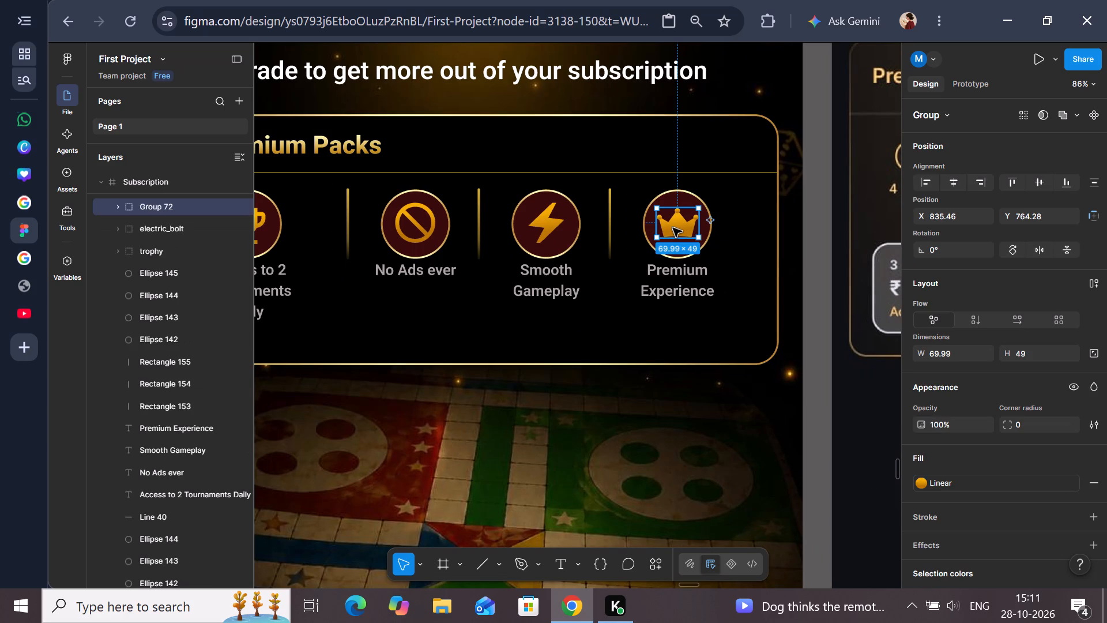
scroll(673, 228, left, 1)
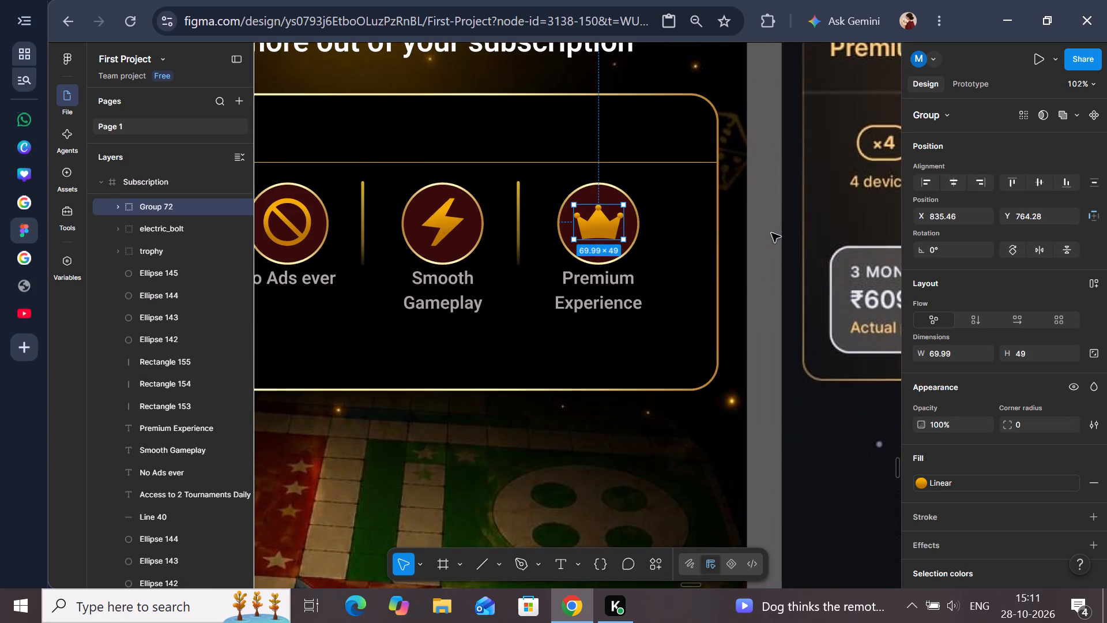
click(760, 228)
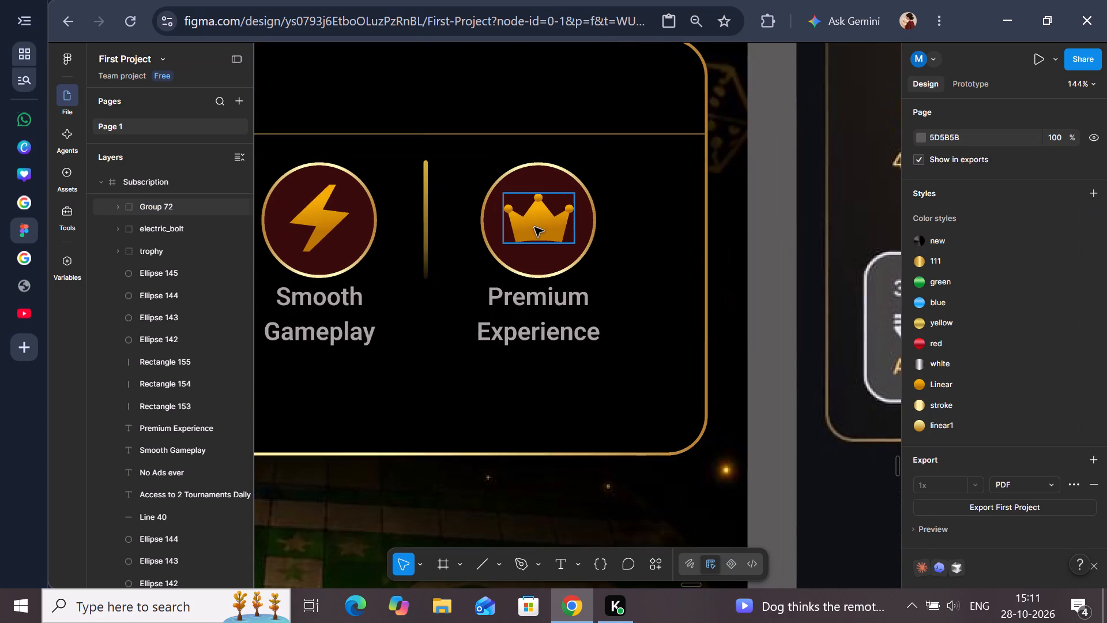
click(545, 225)
click(540, 218)
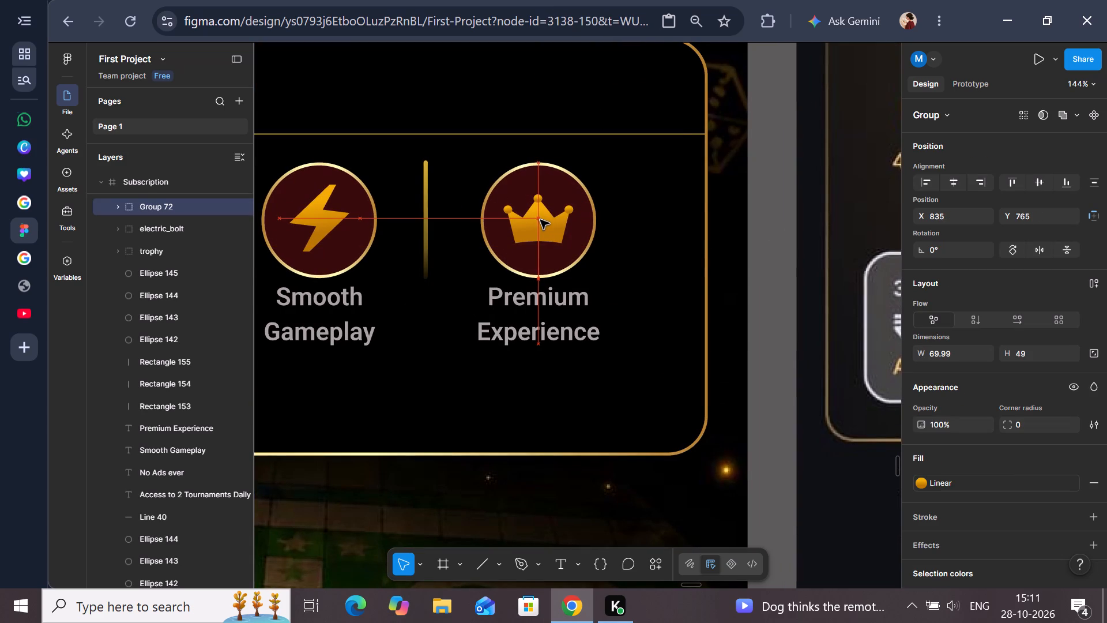
click(763, 232)
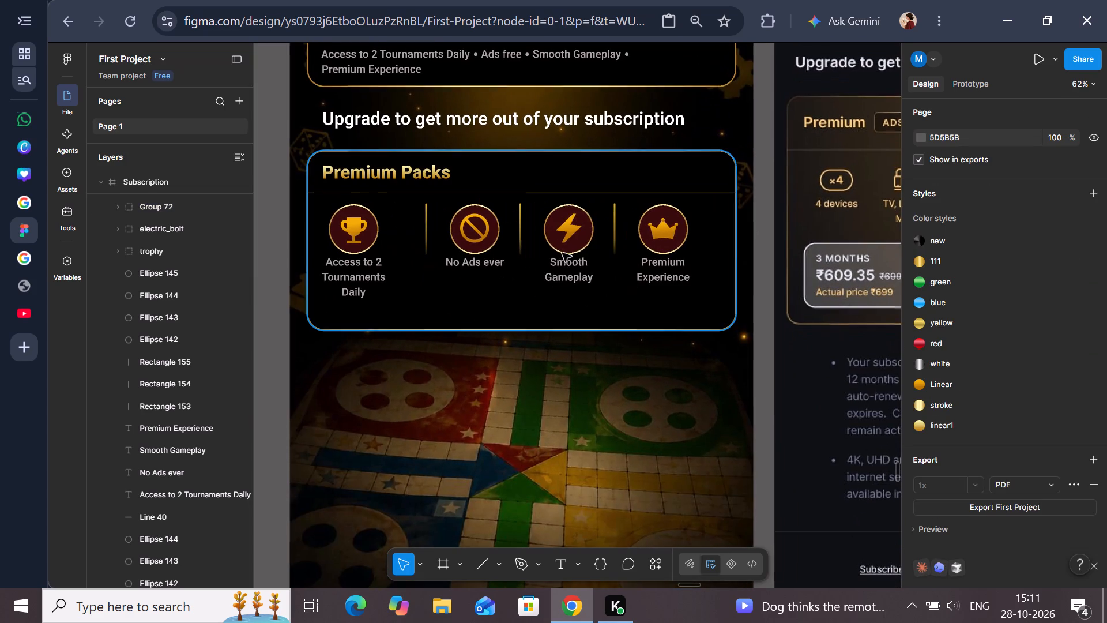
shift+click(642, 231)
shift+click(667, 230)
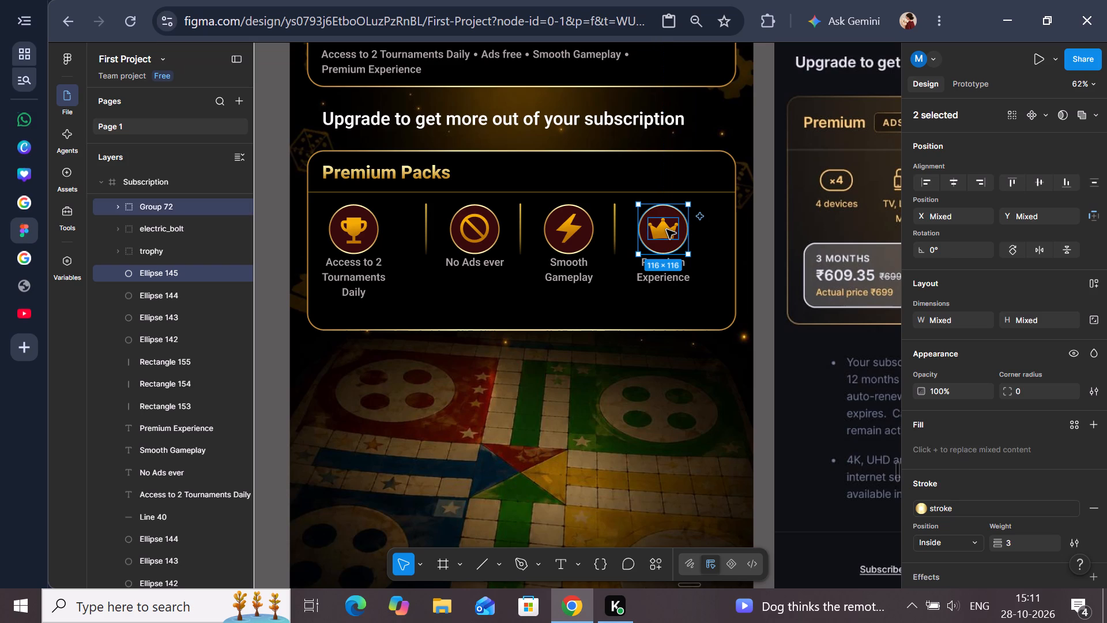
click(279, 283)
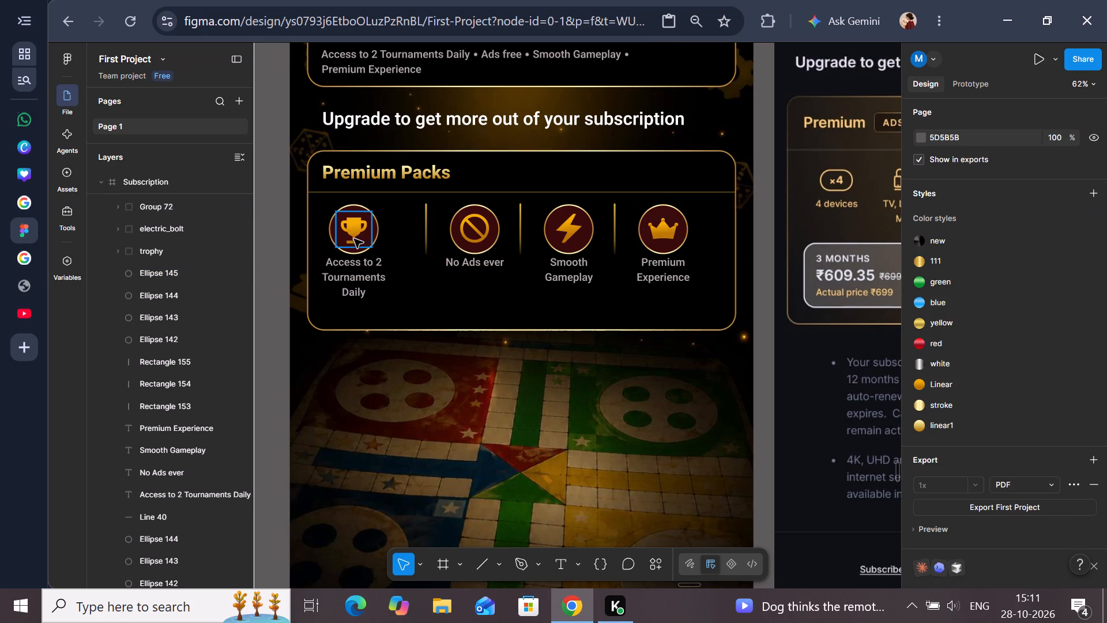
Move the trophy icon together with its circle up slightly, bringing the circle to Y 731.
click(332, 235)
shift+click(339, 234)
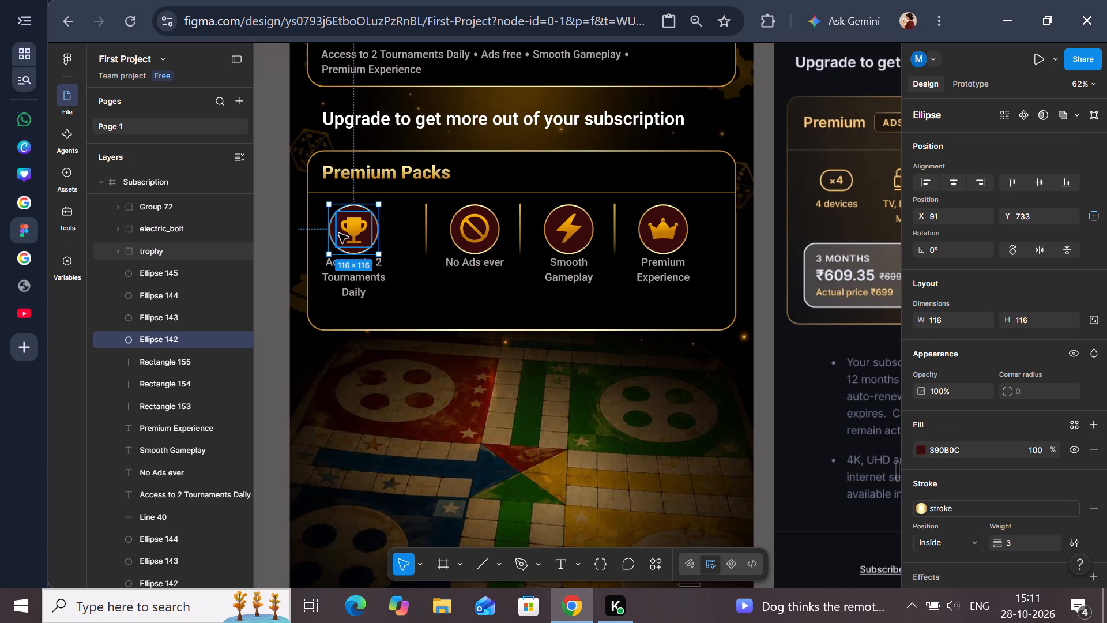
click(344, 234)
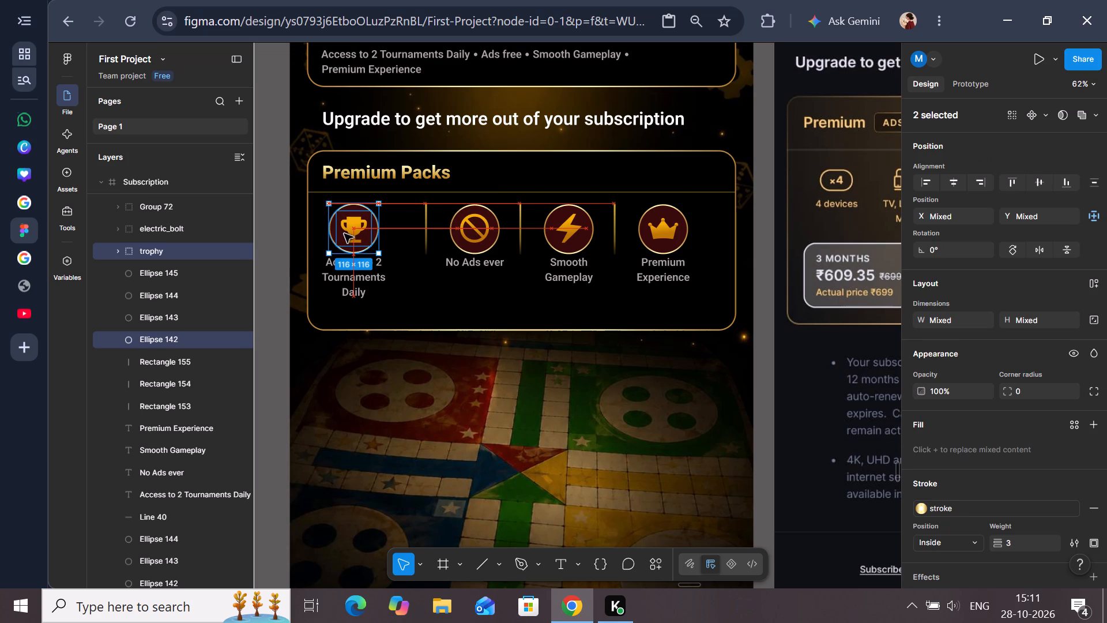
click(266, 273)
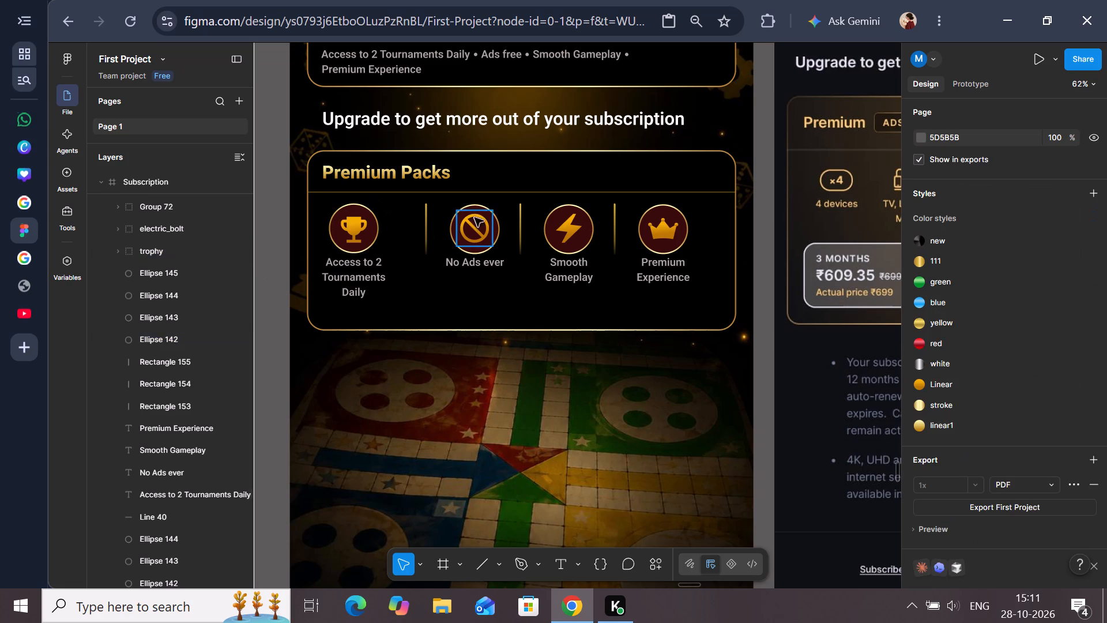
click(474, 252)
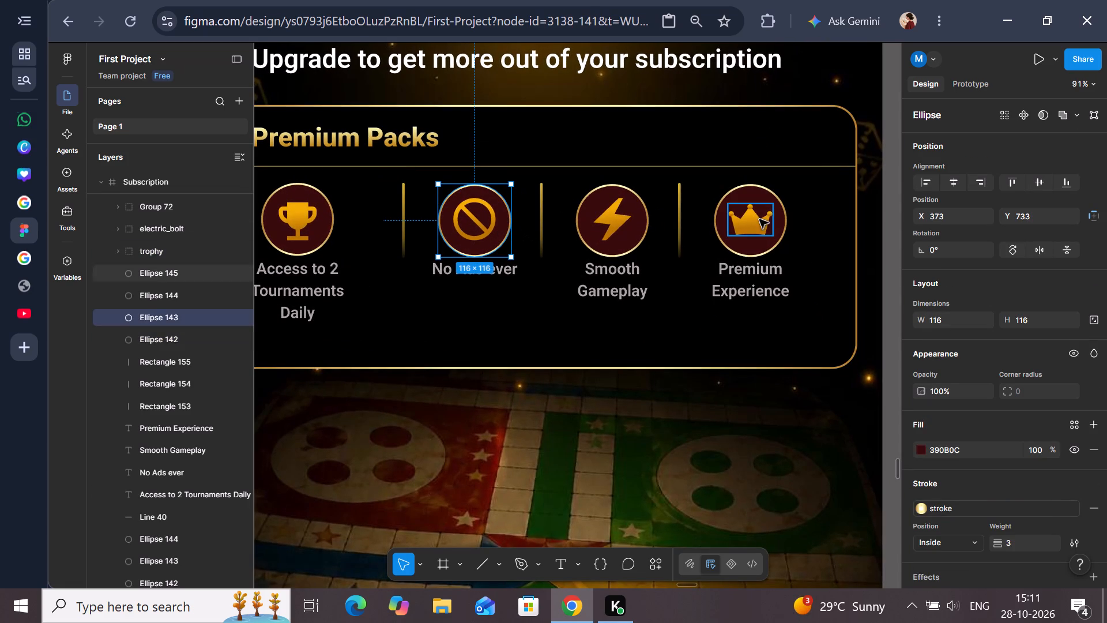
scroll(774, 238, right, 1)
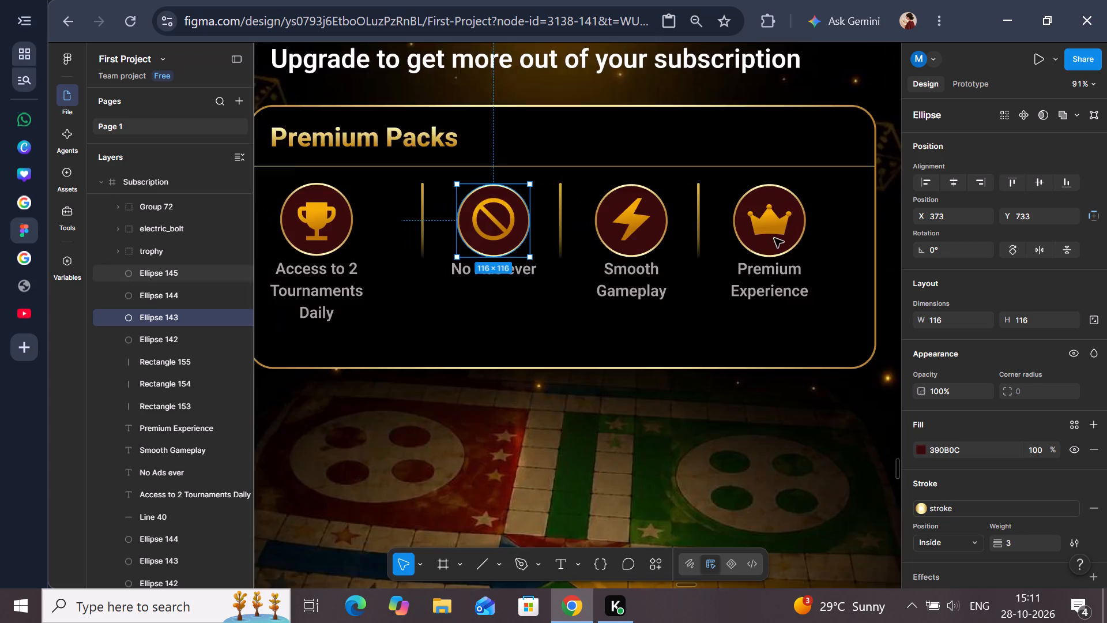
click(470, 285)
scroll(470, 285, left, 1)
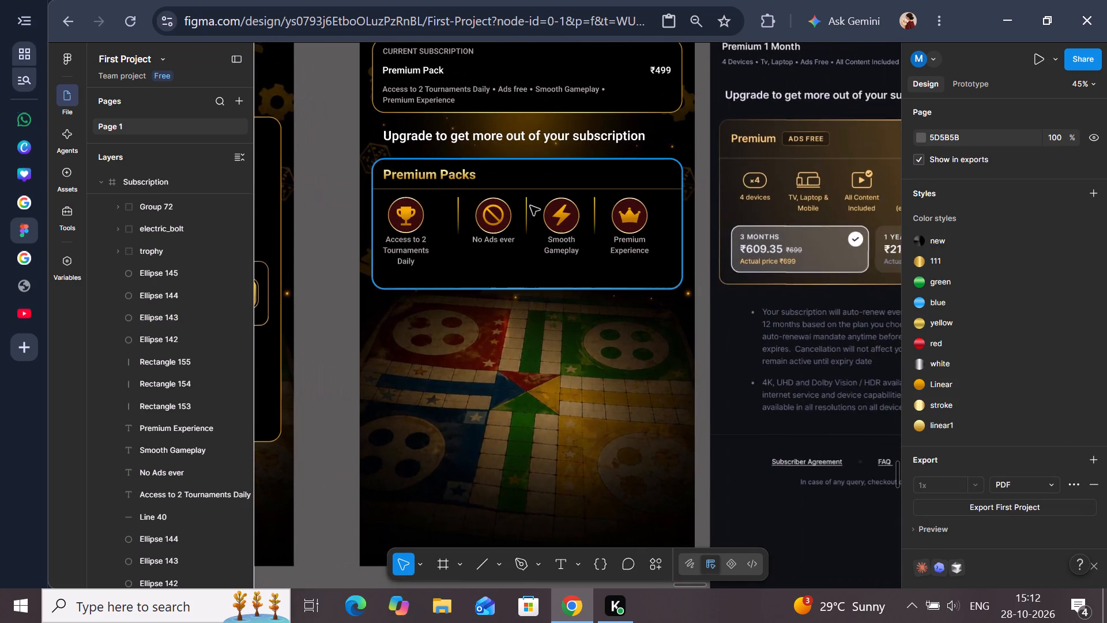
Move the crown icon together with its circle towards the card's right edge, bringing the circle to X 889.
click(612, 216)
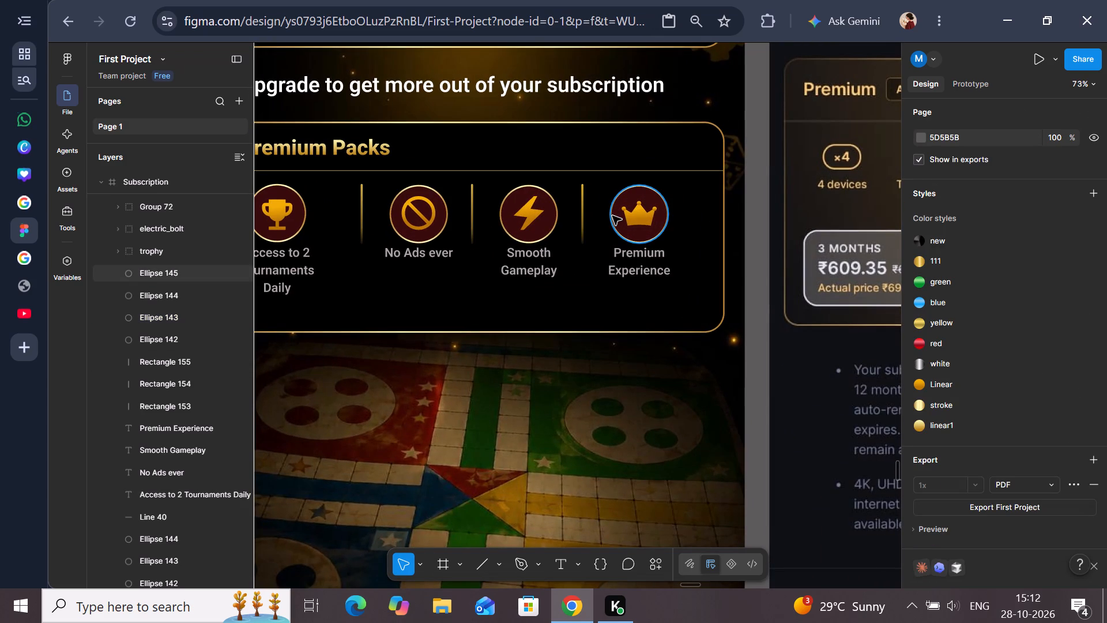
shift+click(642, 216)
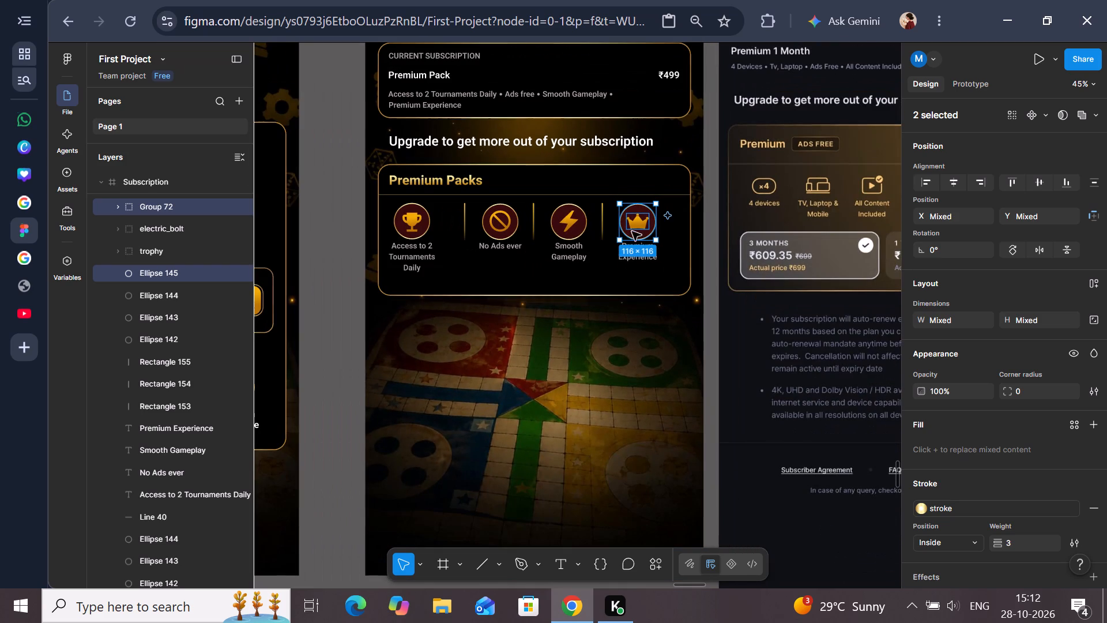
drag(636, 217, 657, 217)
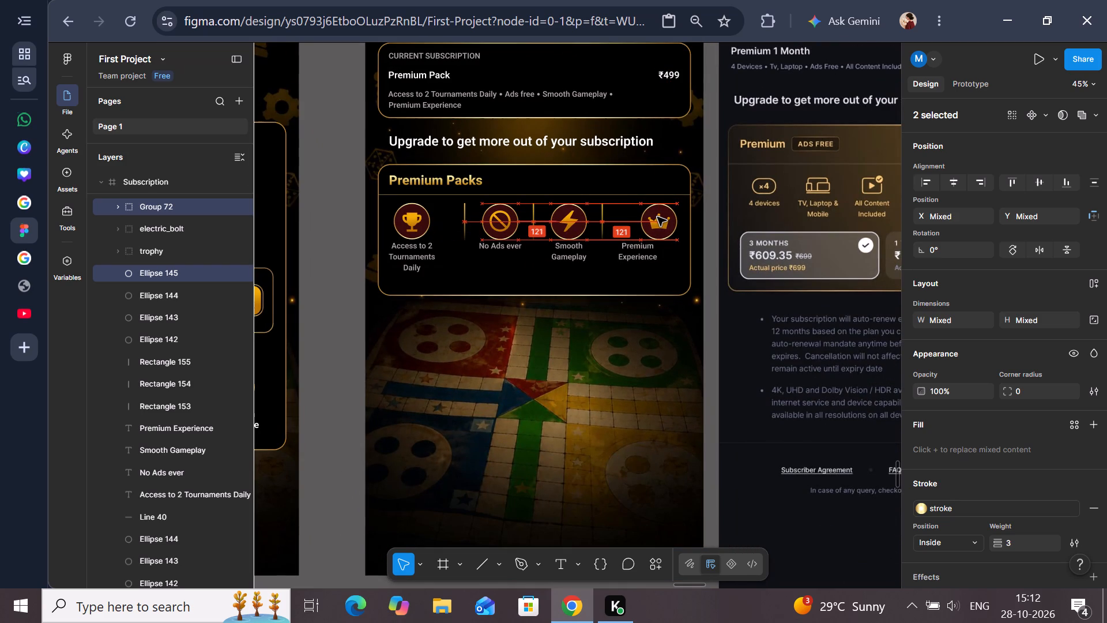
drag(657, 217, 657, 217)
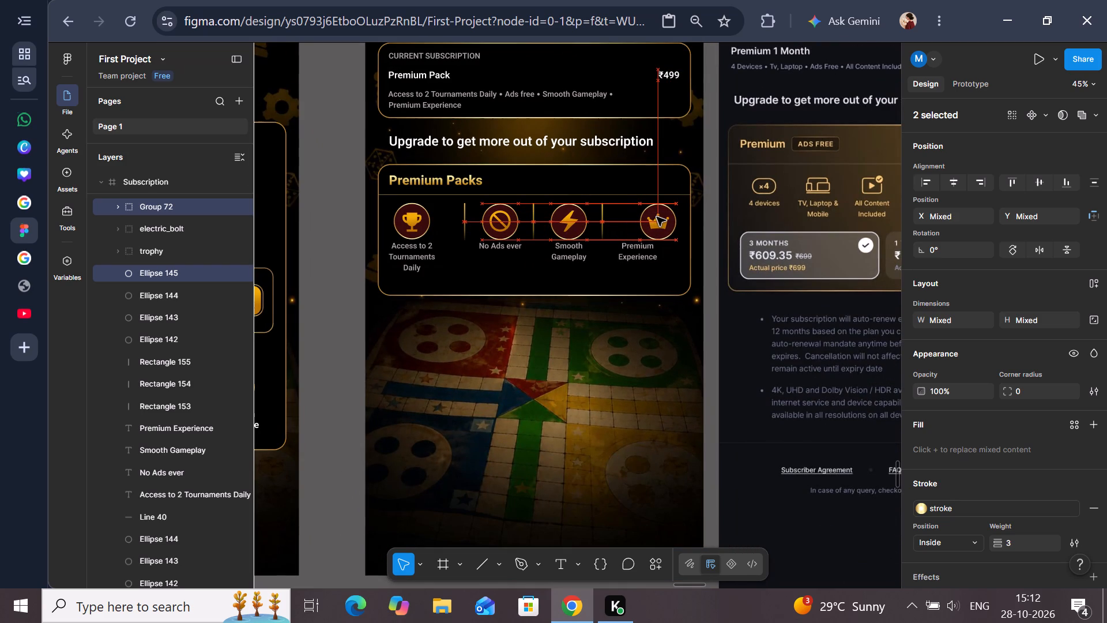
drag(657, 217, 660, 217)
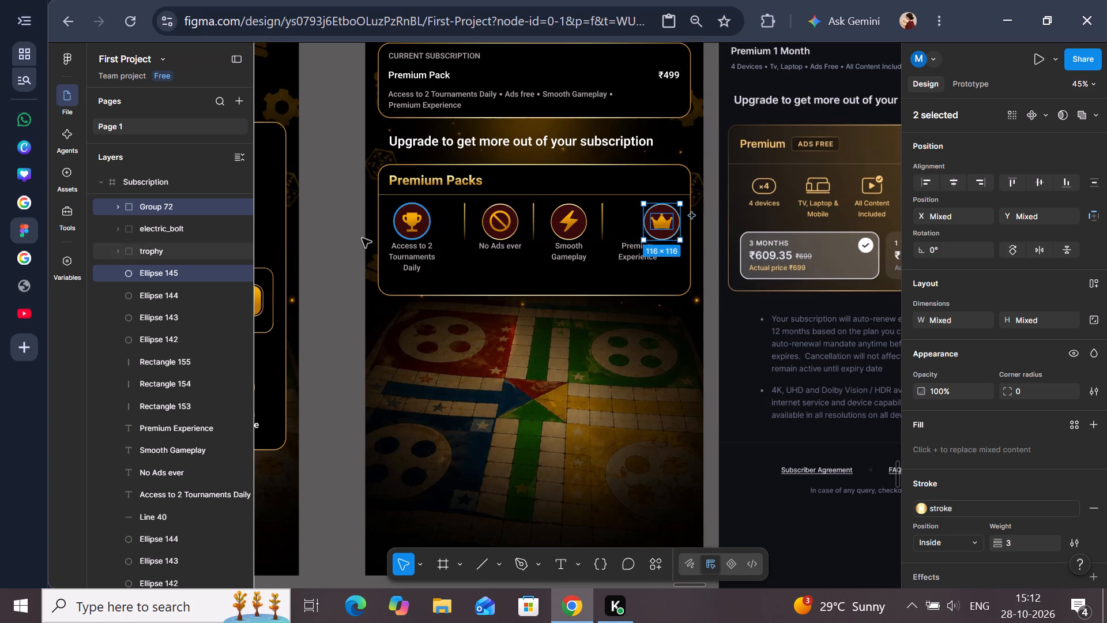
click(343, 249)
click(343, 249)
Measure the gaps from the trophy and crown circles to the edges of the Premium Packs card.
scroll(343, 249, up, 1)
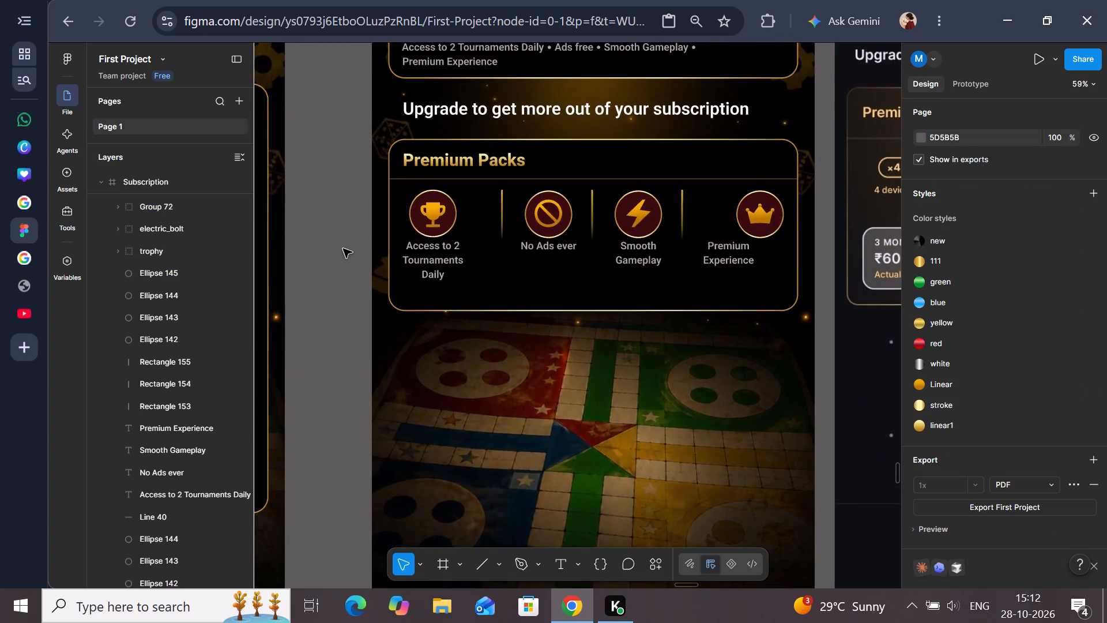
scroll(343, 249, up, 1)
click(400, 247)
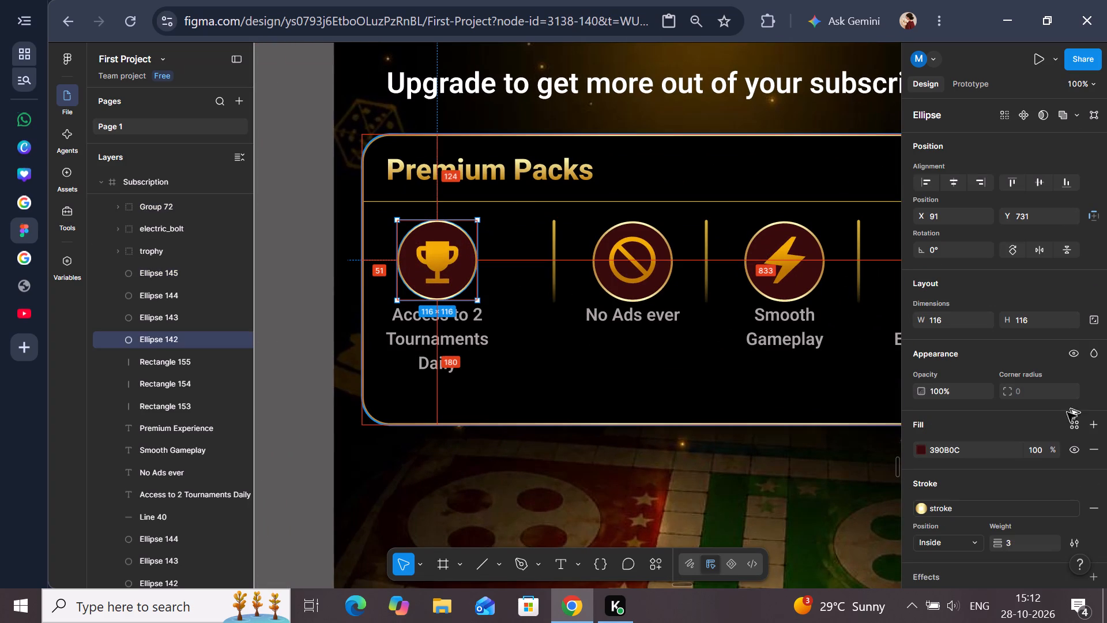
scroll(669, 298, left, 3)
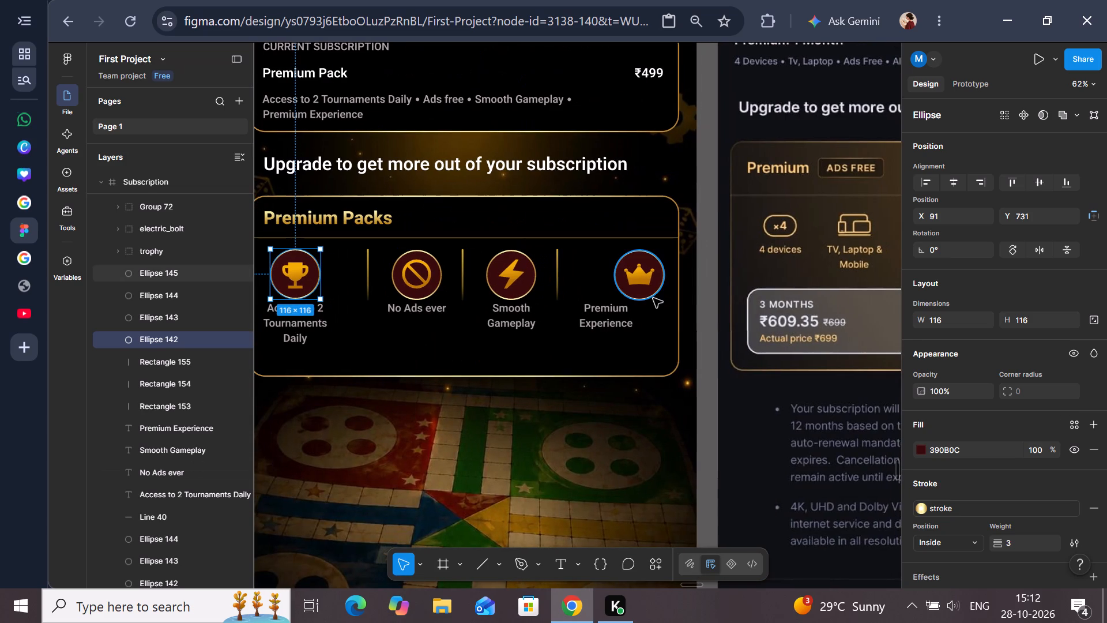
click(653, 298)
alt+drag(669, 289, 675, 286)
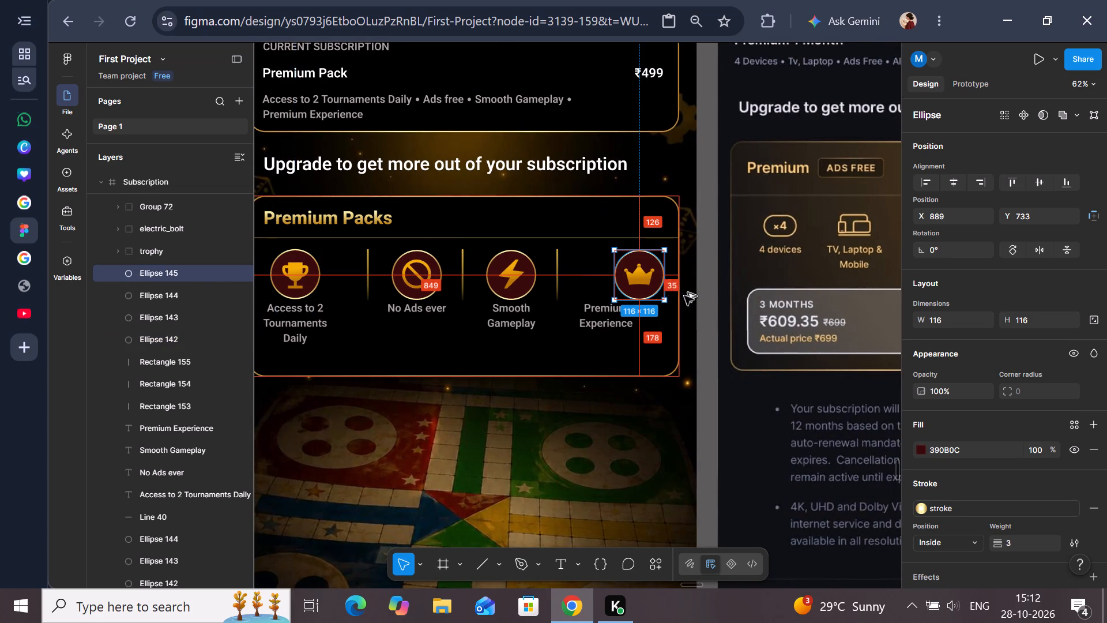
click(705, 280)
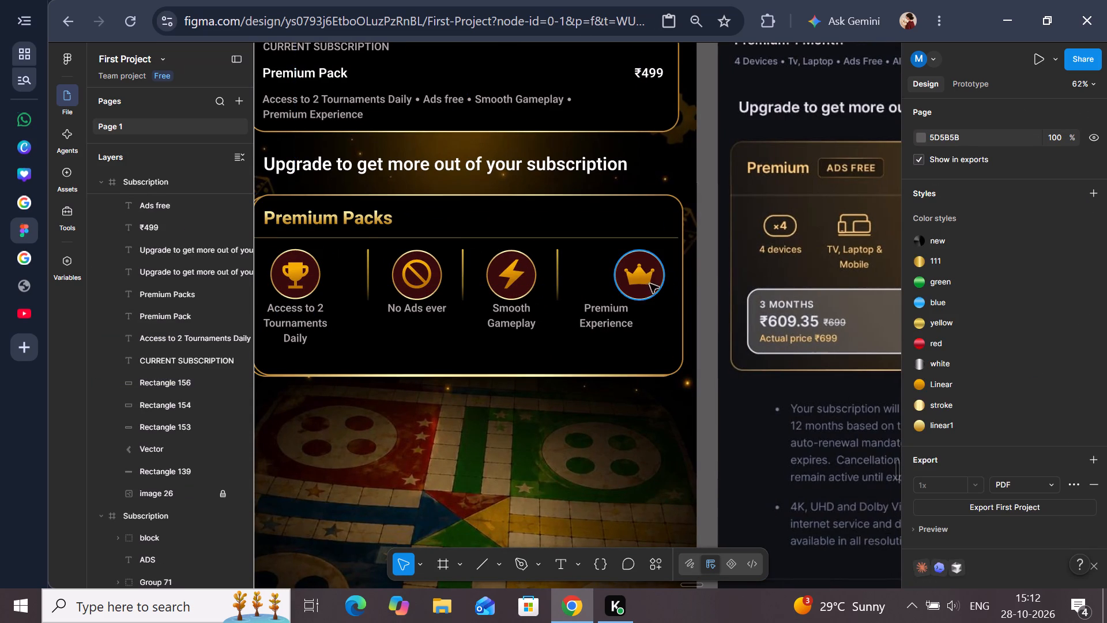
click(642, 294)
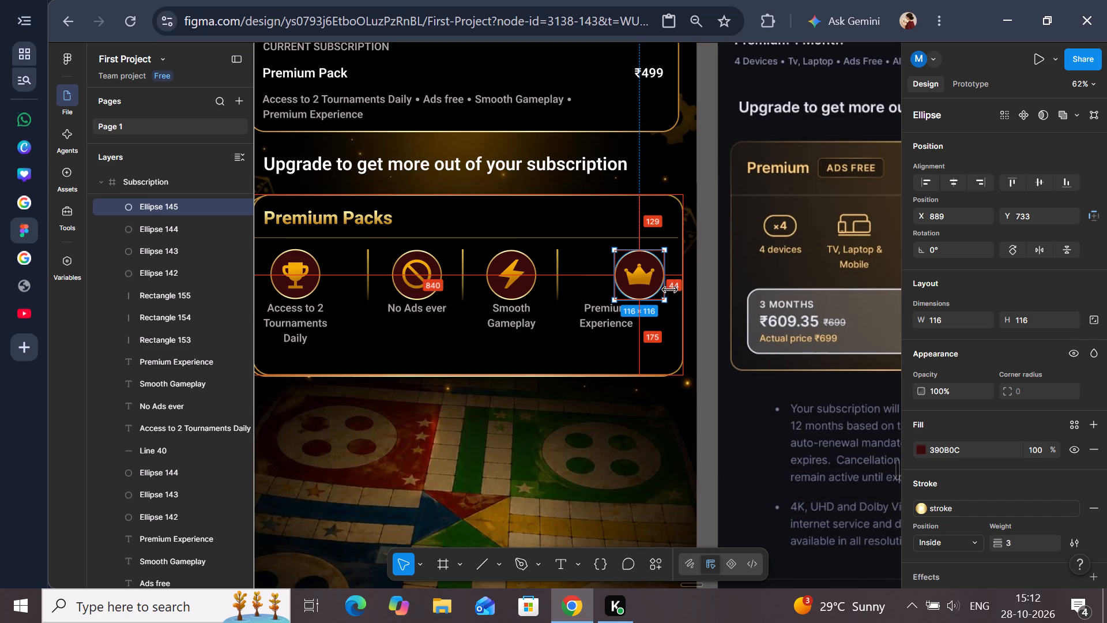
click(709, 270)
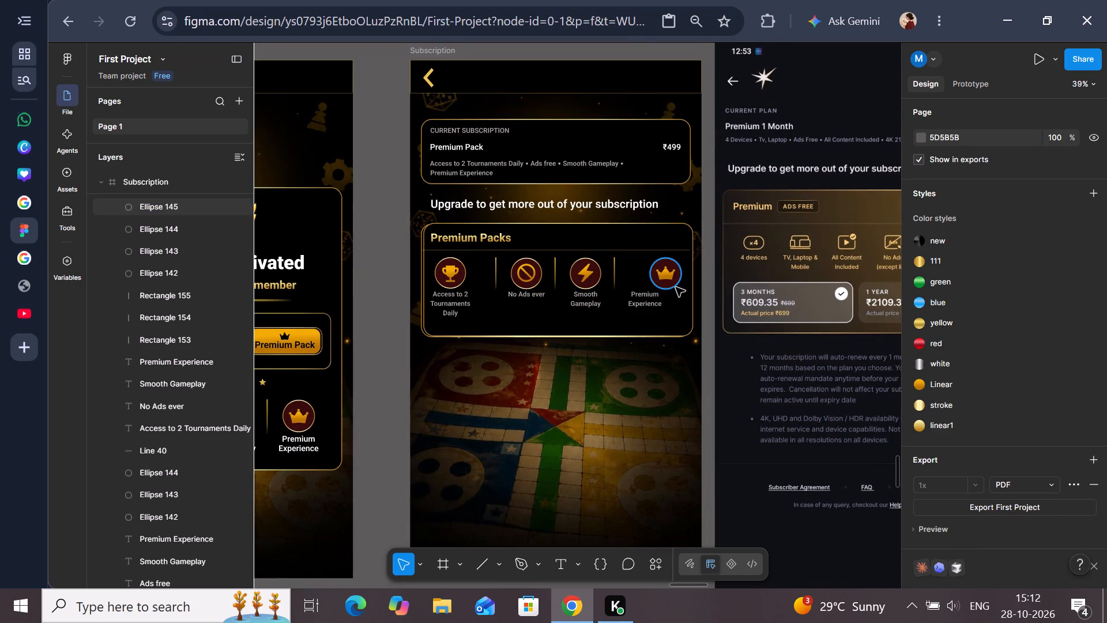
Nudge the crown icon together with its circle left, bringing the circle to X 882, and check its placement.
click(664, 288)
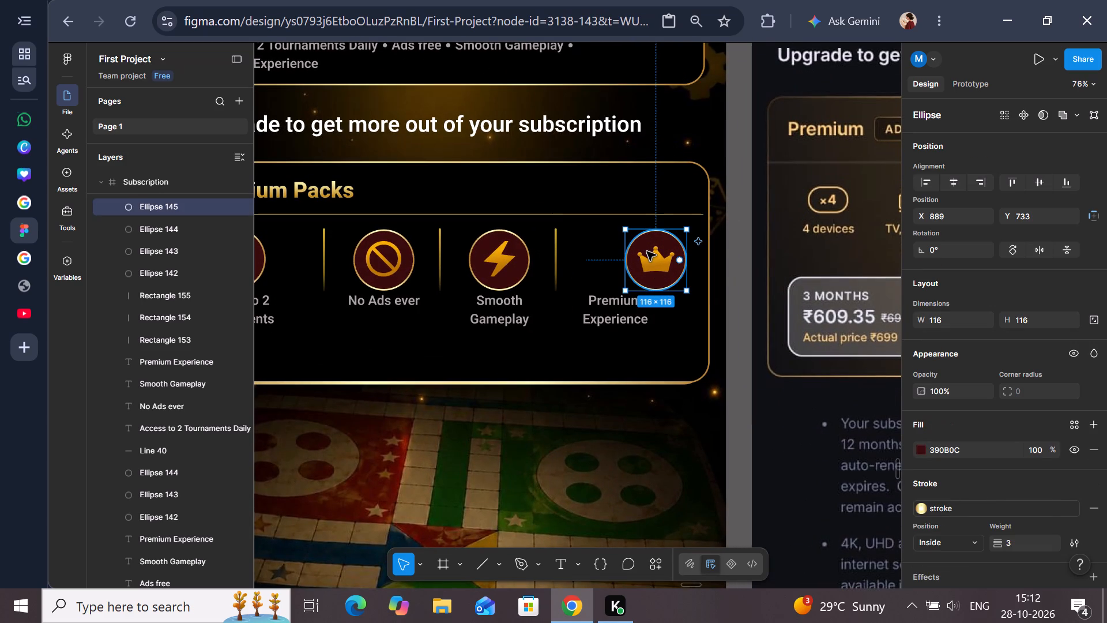
click(656, 263)
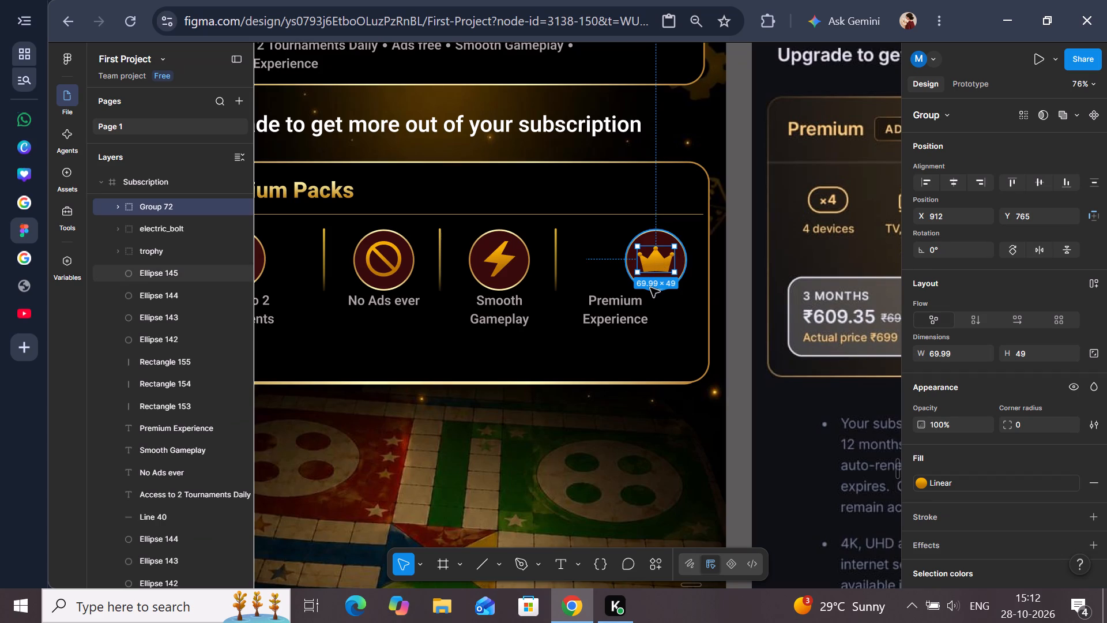
shift+click(684, 266)
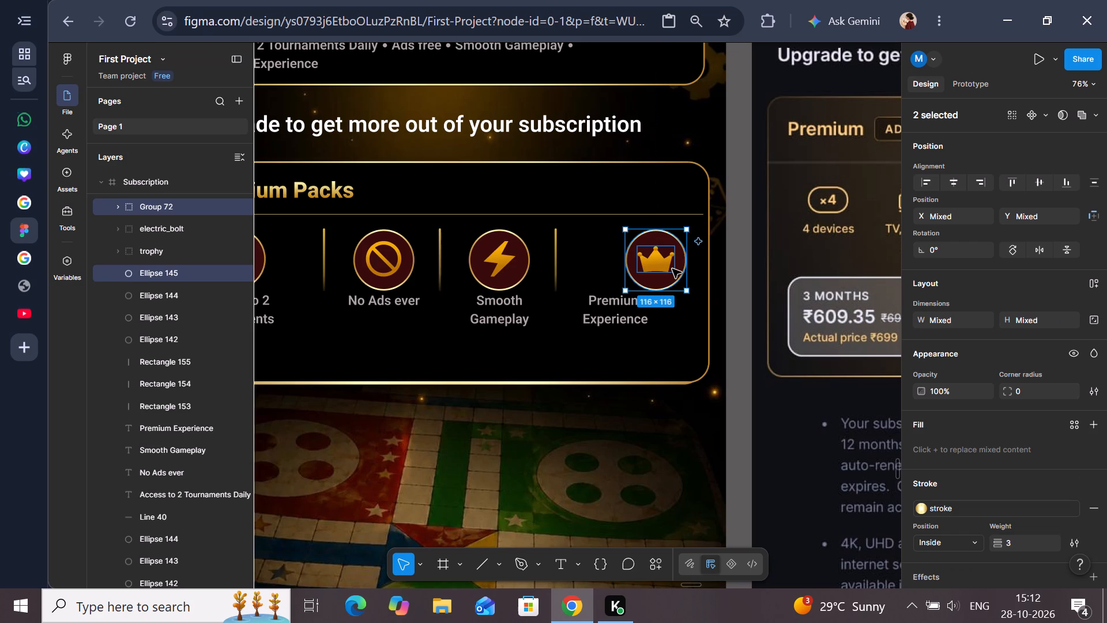
key(Left)
key(Left)
key(Left)
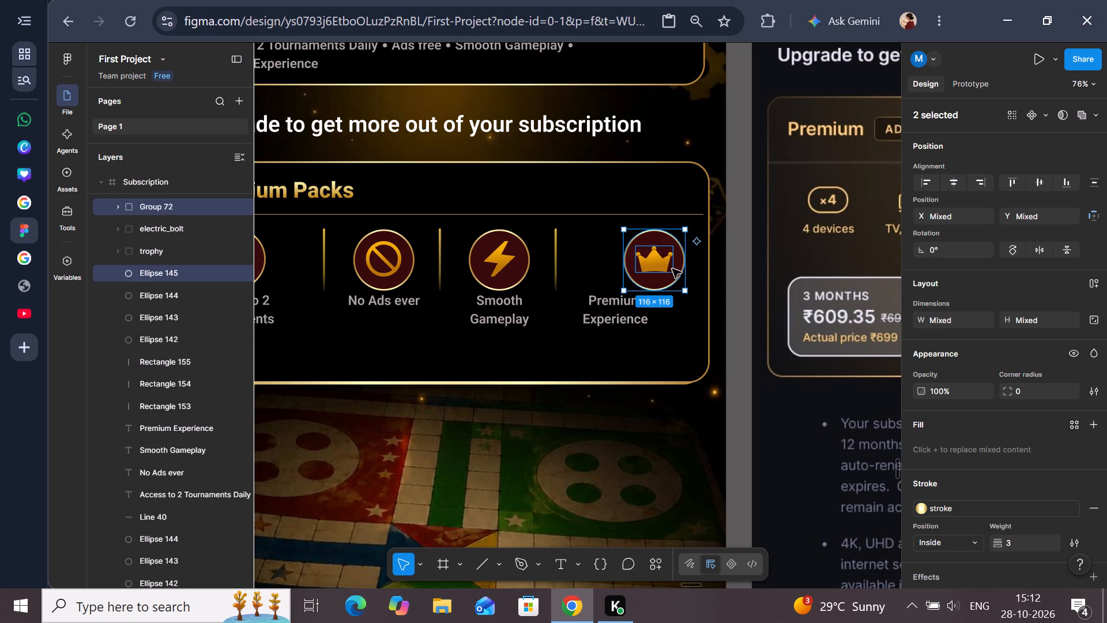
key(Left)
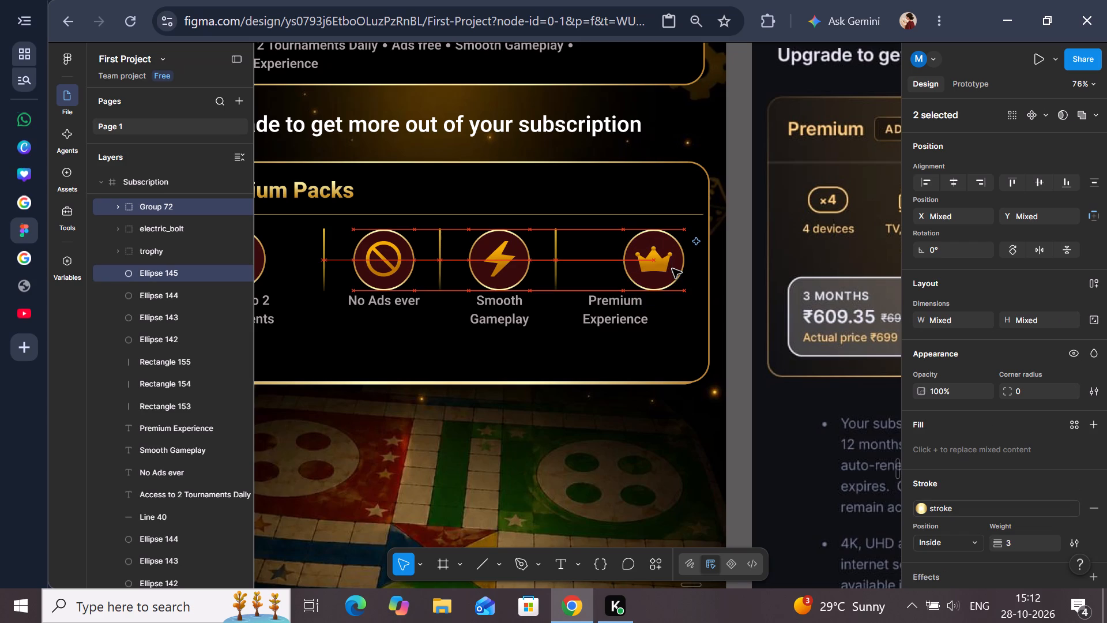
key(Left)
key(Left)
key(Left)
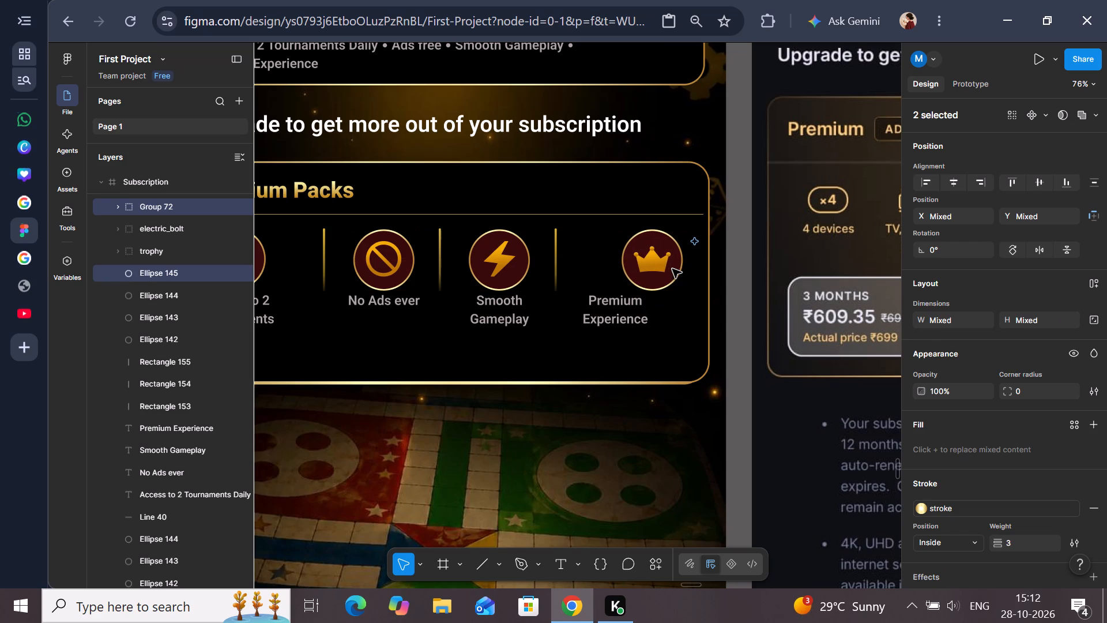
click(739, 282)
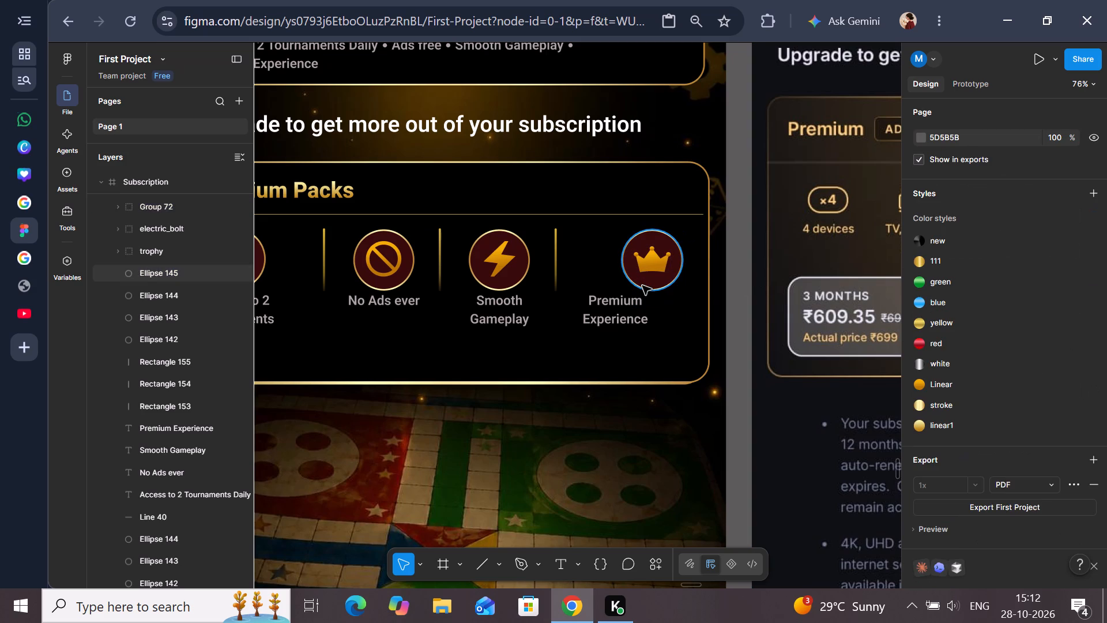
click(642, 286)
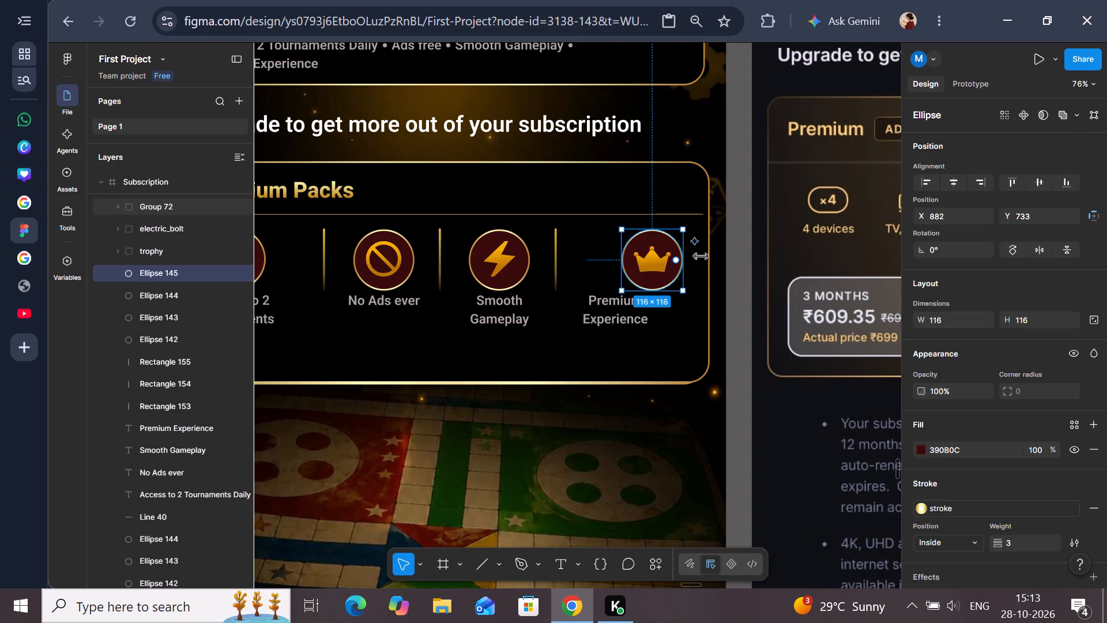
click(739, 262)
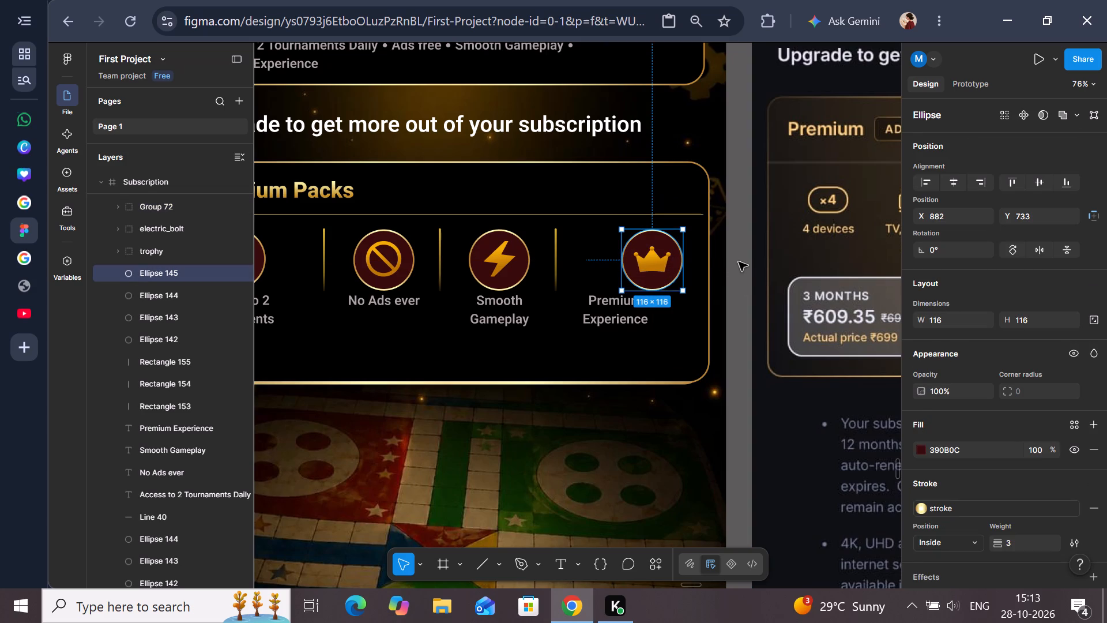
Delete the slightly offset duplicate of the Premium Packs card's background rectangle.
scroll(739, 262, right, 1)
click(516, 282)
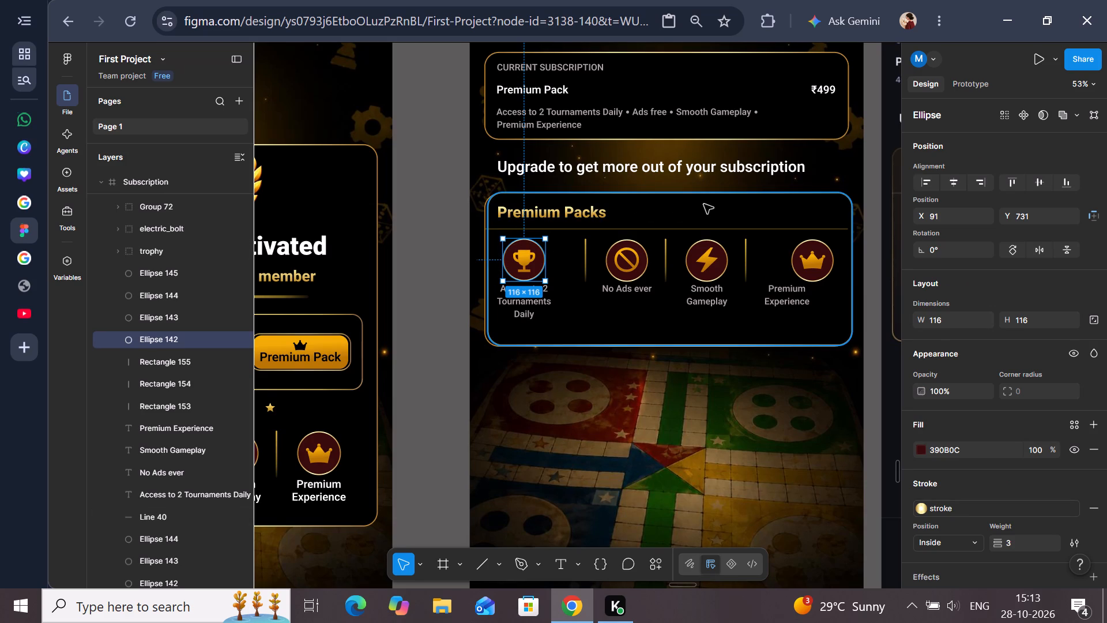
drag(703, 205, 695, 301)
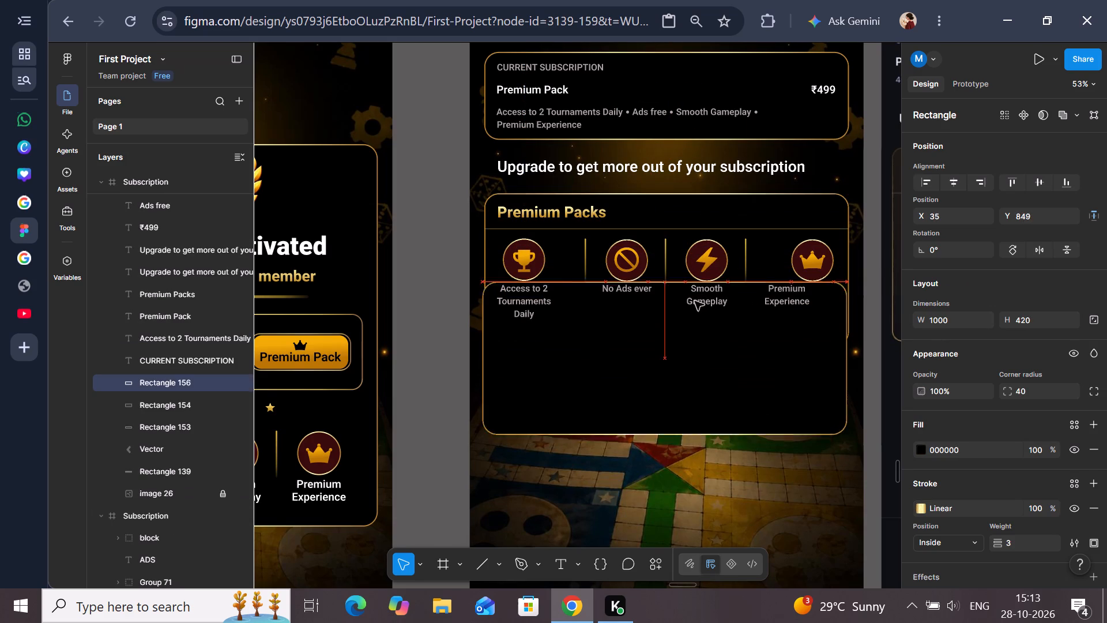
drag(695, 301, 696, 367)
key(BackSpace)
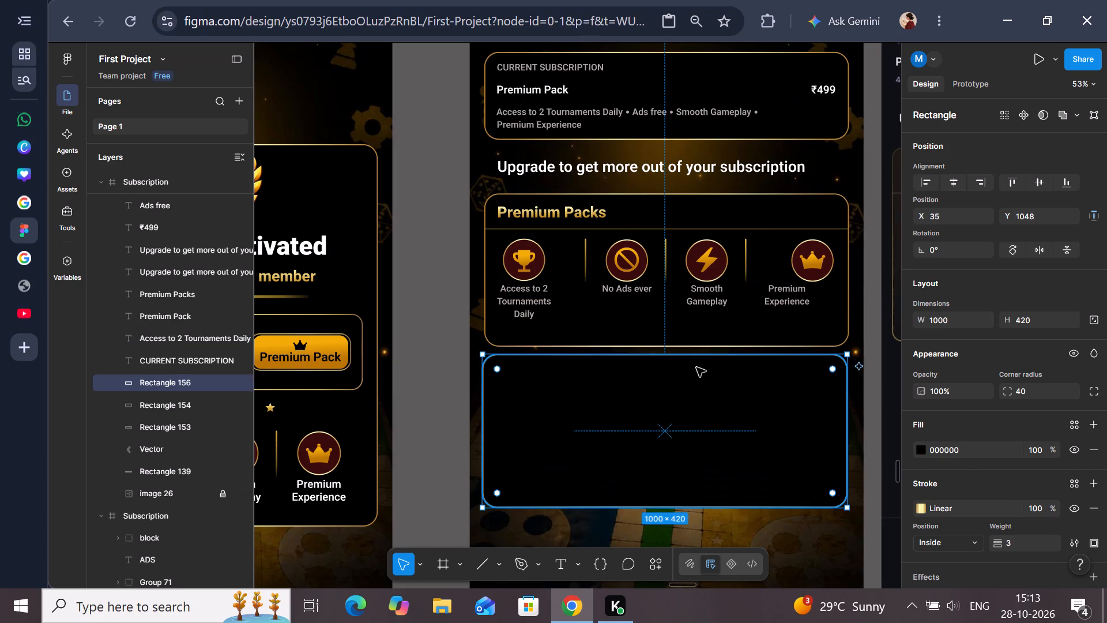
Align the crown circle and its icon with the trophy circle's height, placing the crown circle at X 880, Y 731.
click(505, 271)
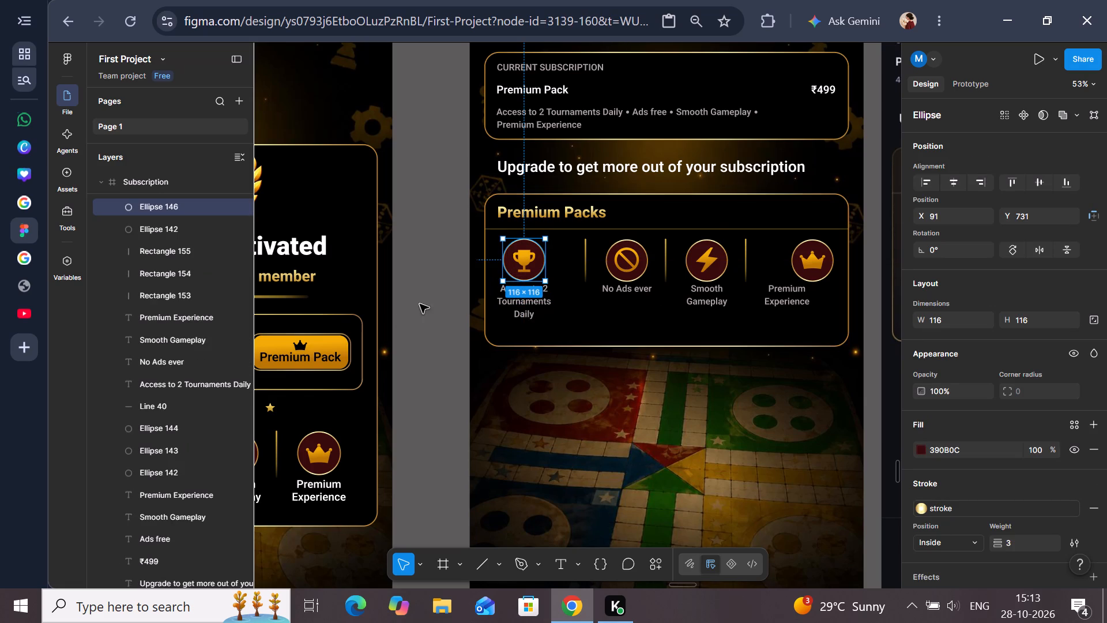
click(446, 307)
scroll(446, 307, left, 1)
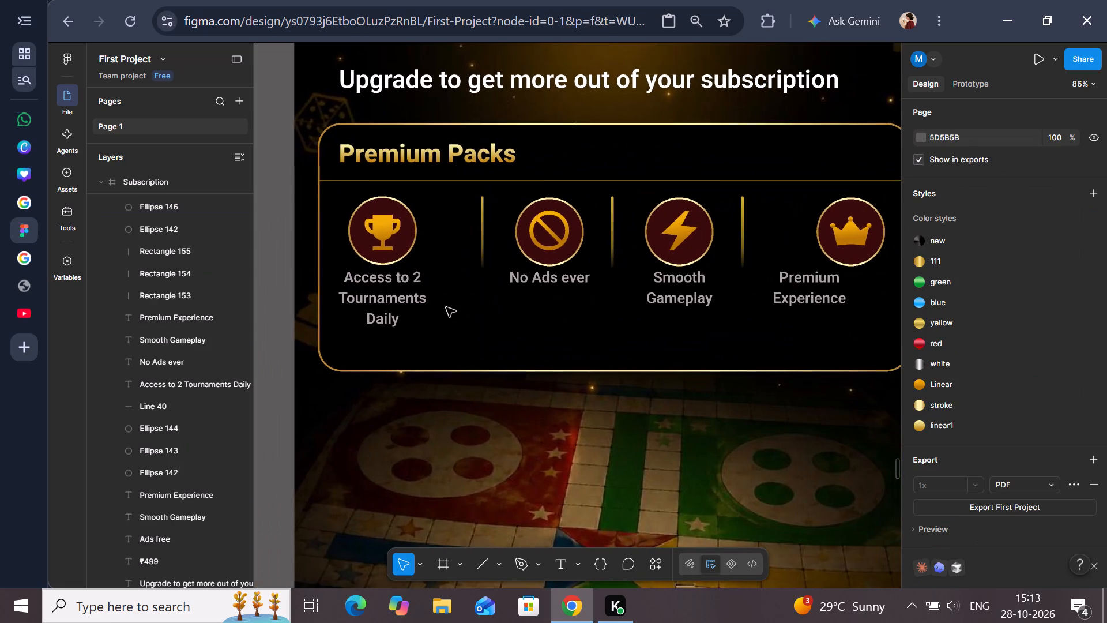
scroll(446, 307, left, 1)
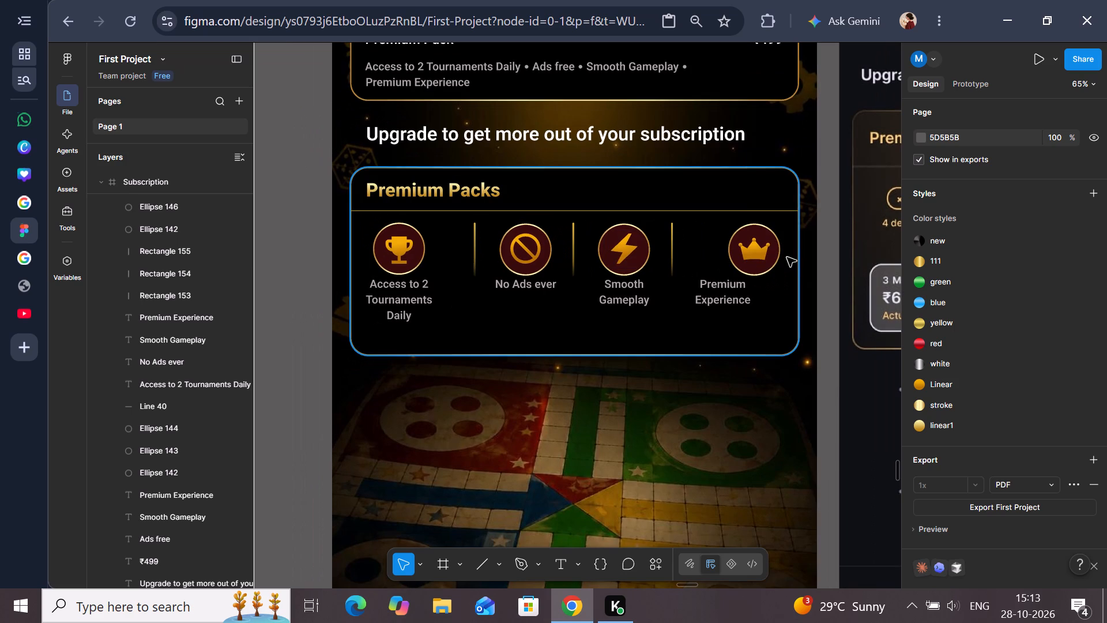
click(756, 277)
shift+click(753, 257)
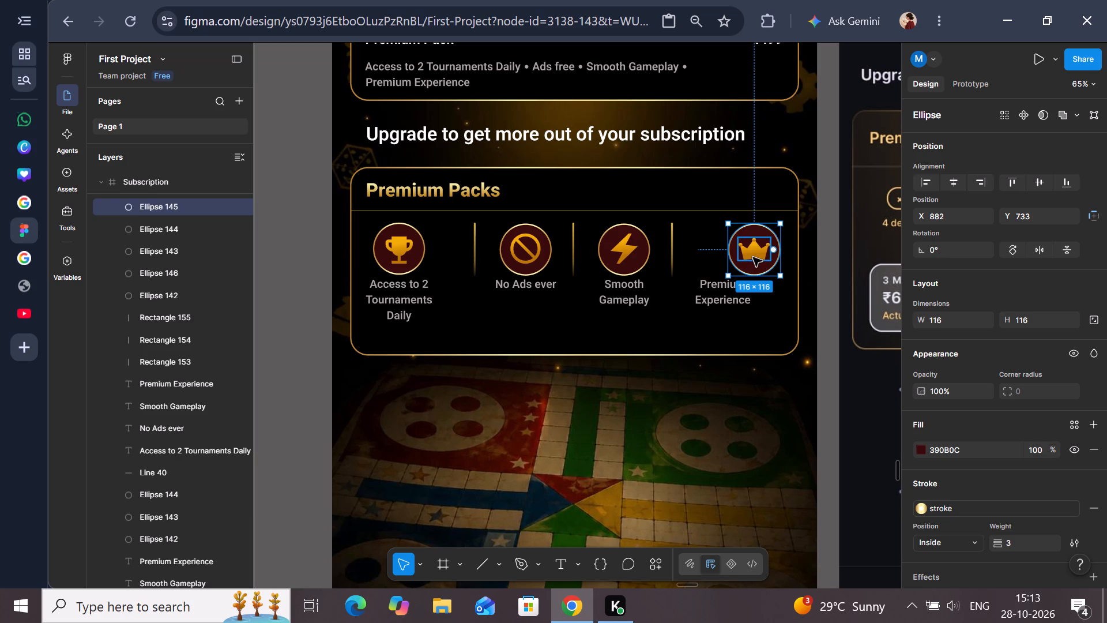
click(753, 257)
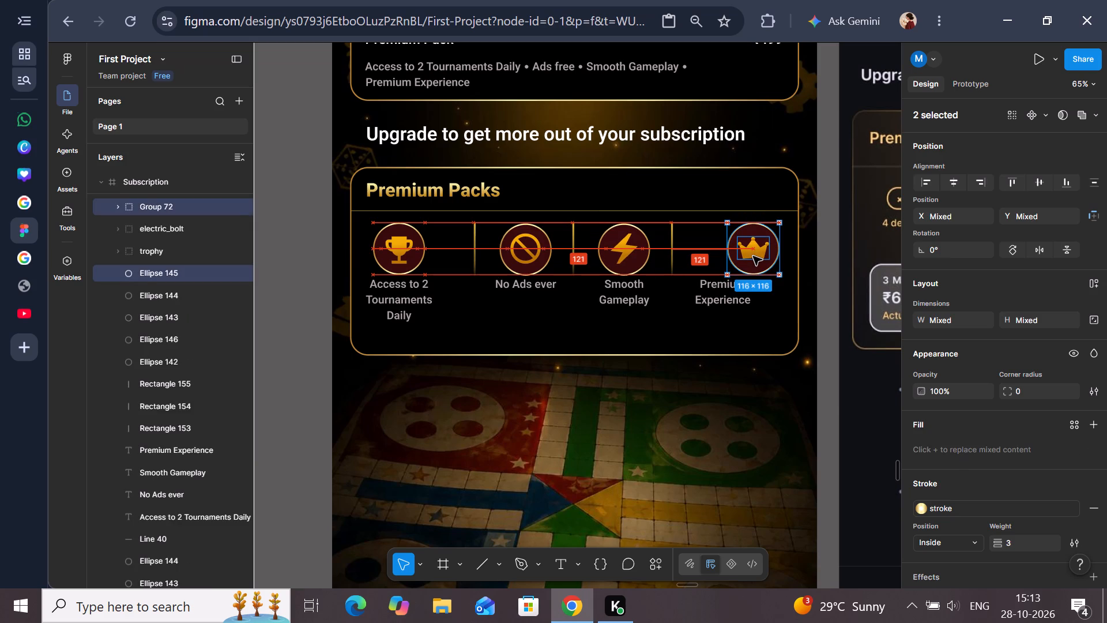
click(301, 306)
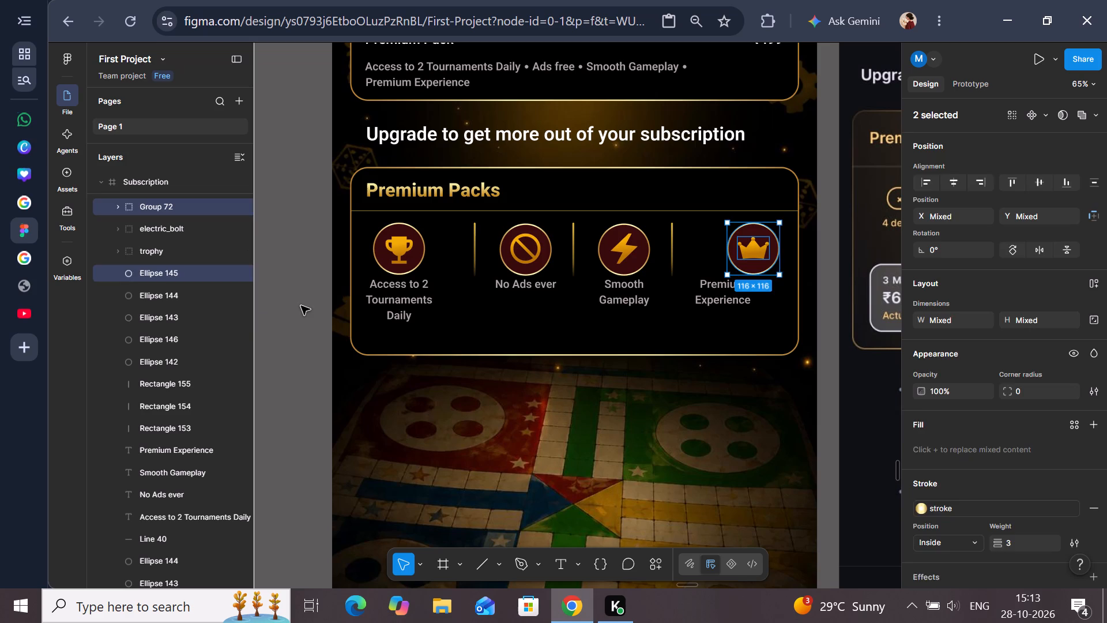
click(743, 276)
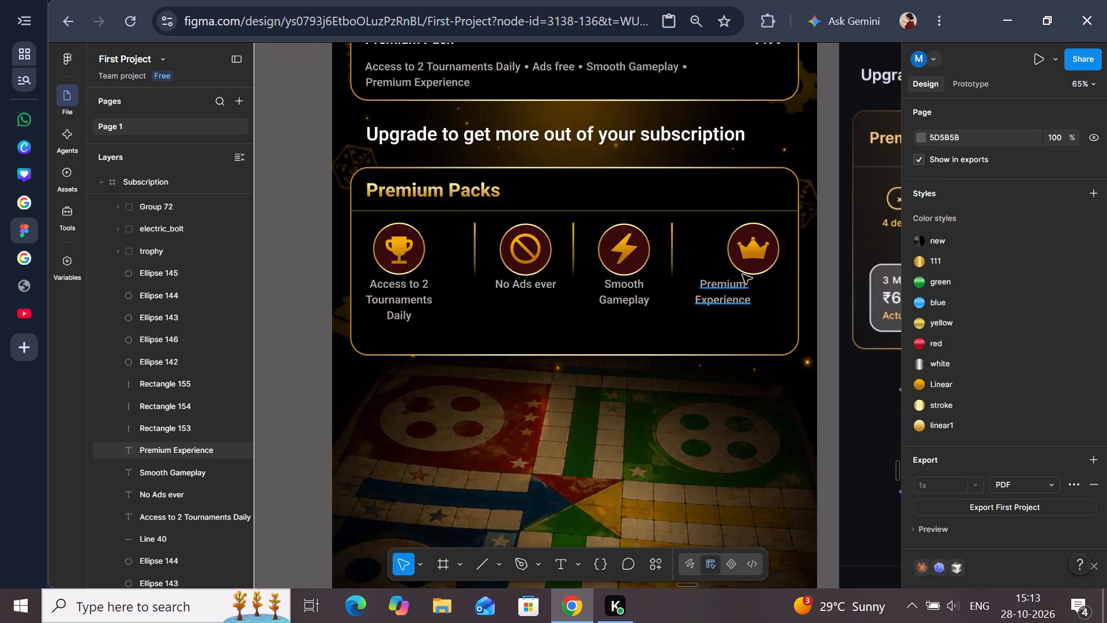
click(773, 269)
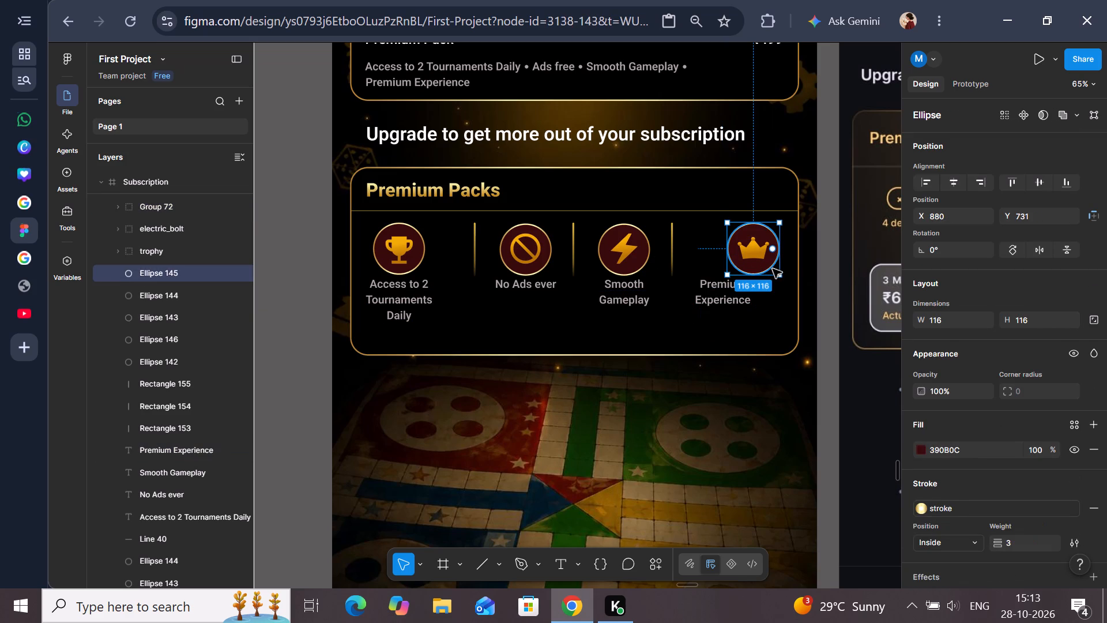
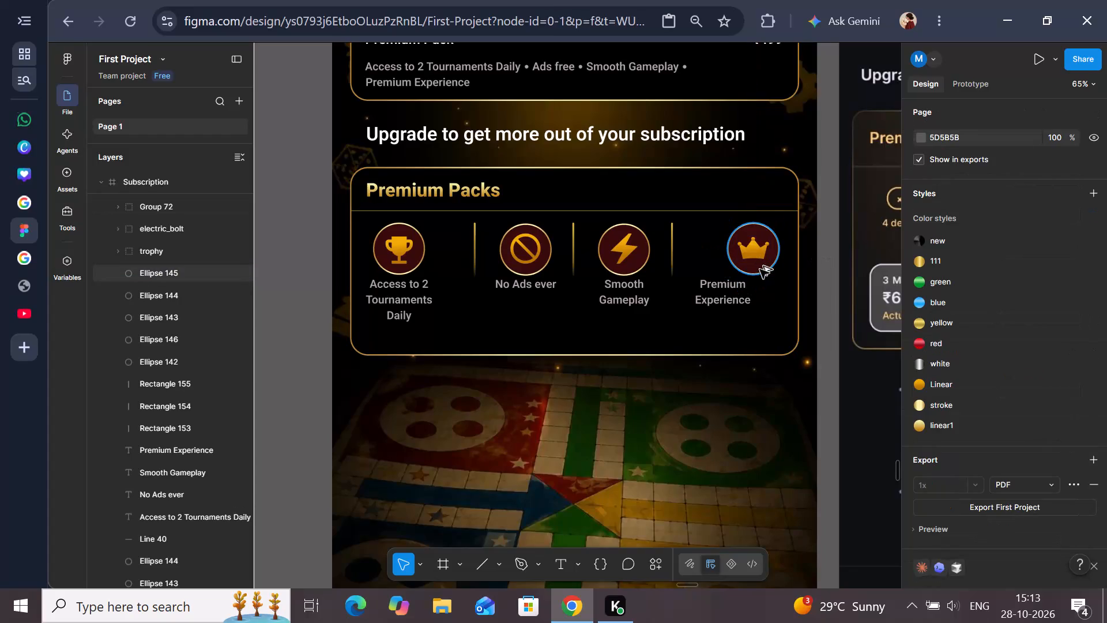
Nudge the crown icon together with its circle left, bringing the circle to X 874, and check the placement of both.
alt+click(760, 269)
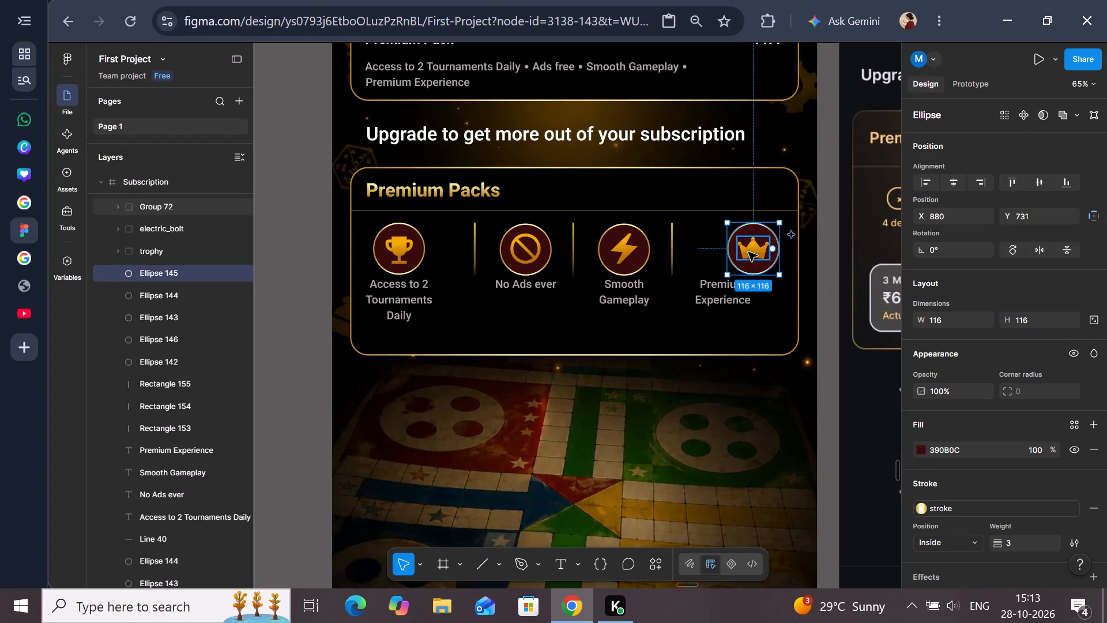
shift+click(748, 251)
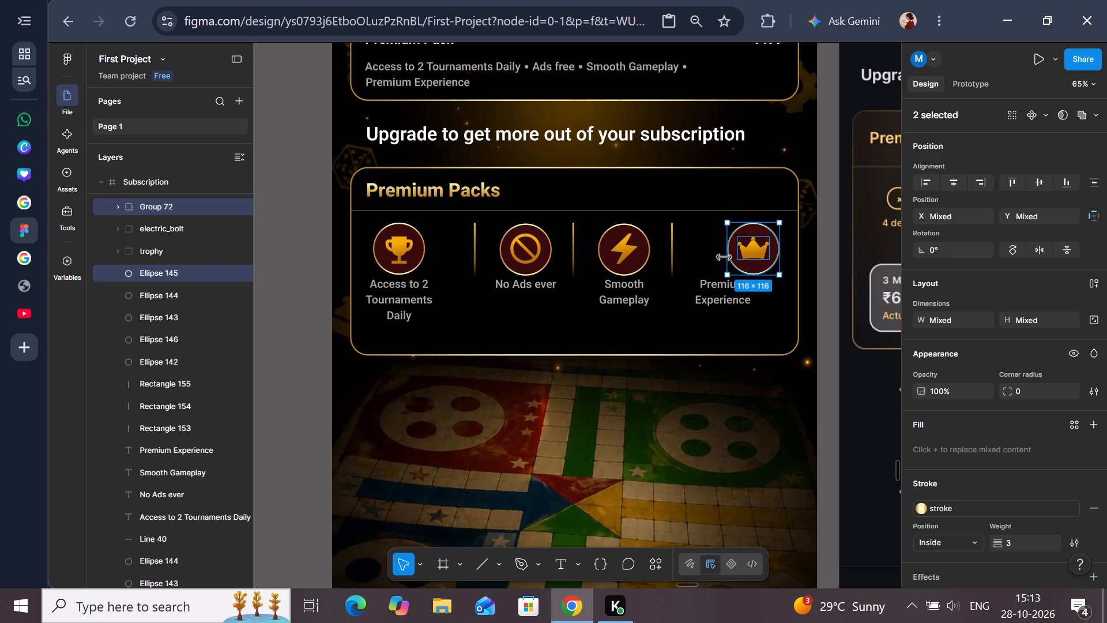
key(Left)
key(Left)
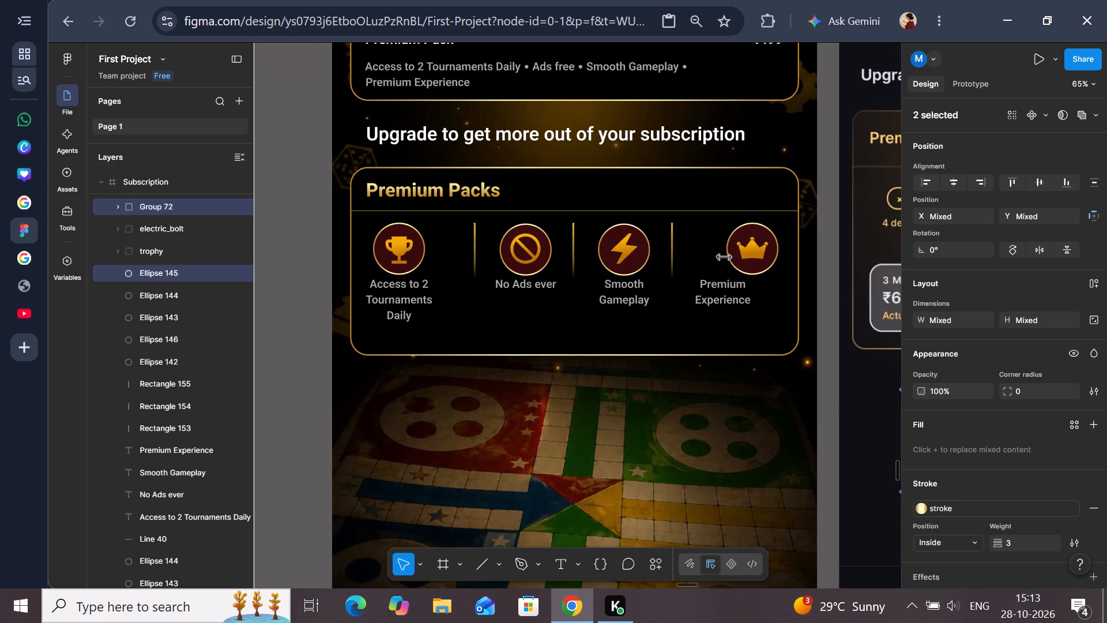
key(Left)
key(Left)
key(Left)
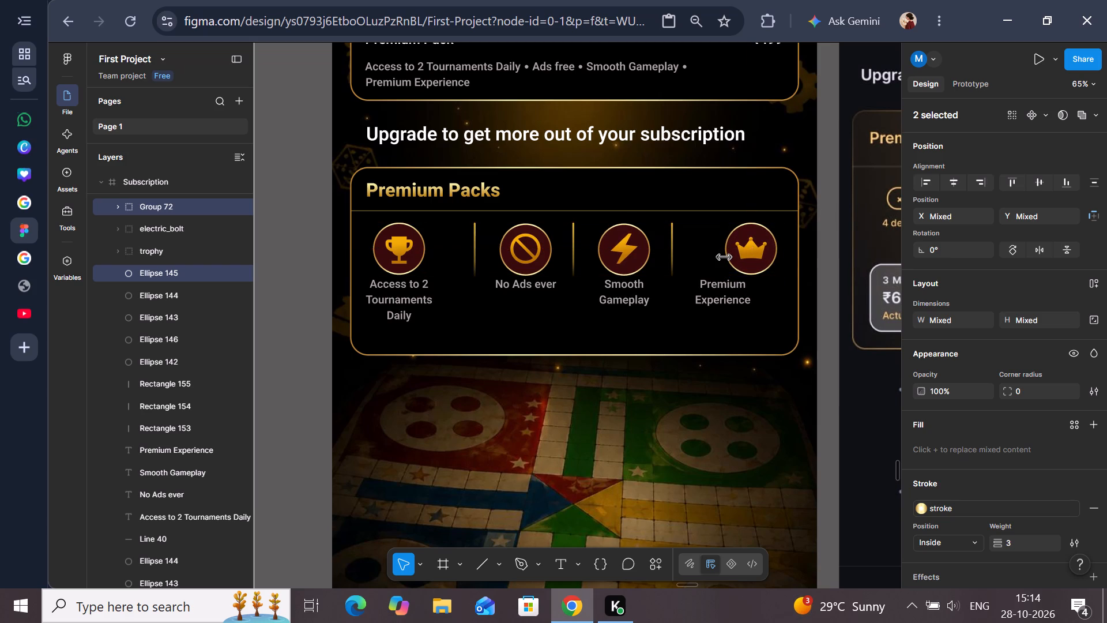
key(Left)
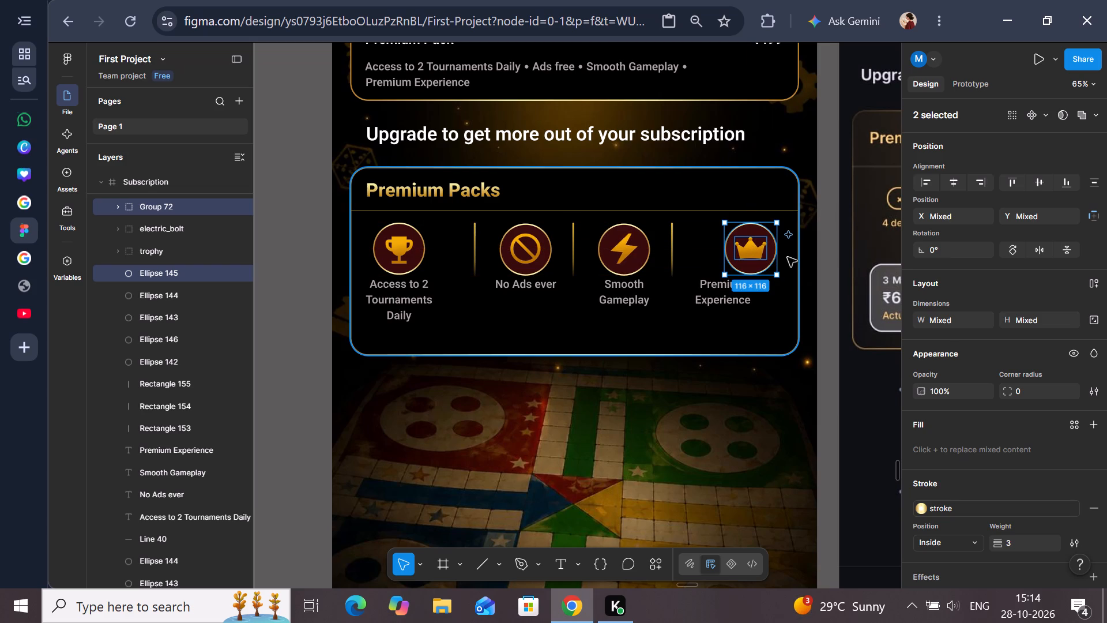
click(830, 264)
click(763, 271)
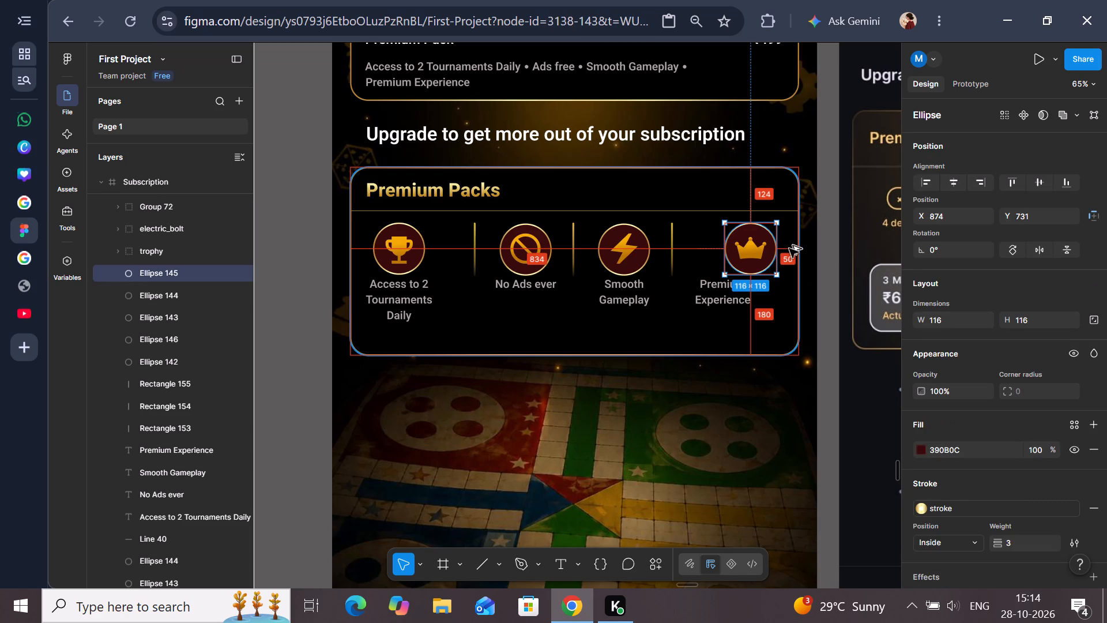
click(824, 248)
click(752, 251)
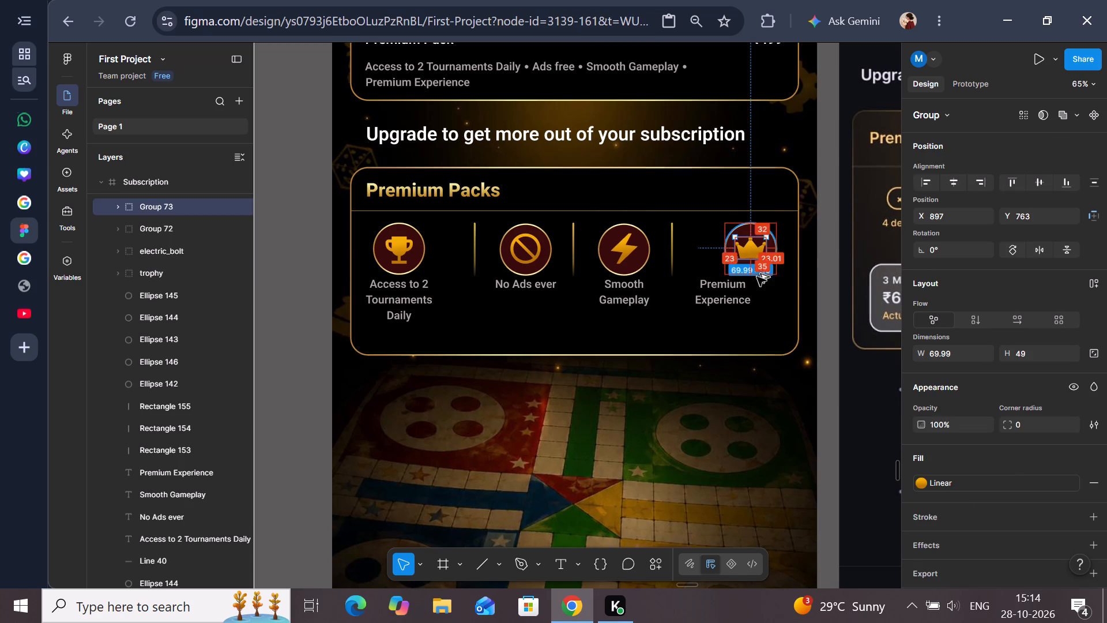
click(818, 248)
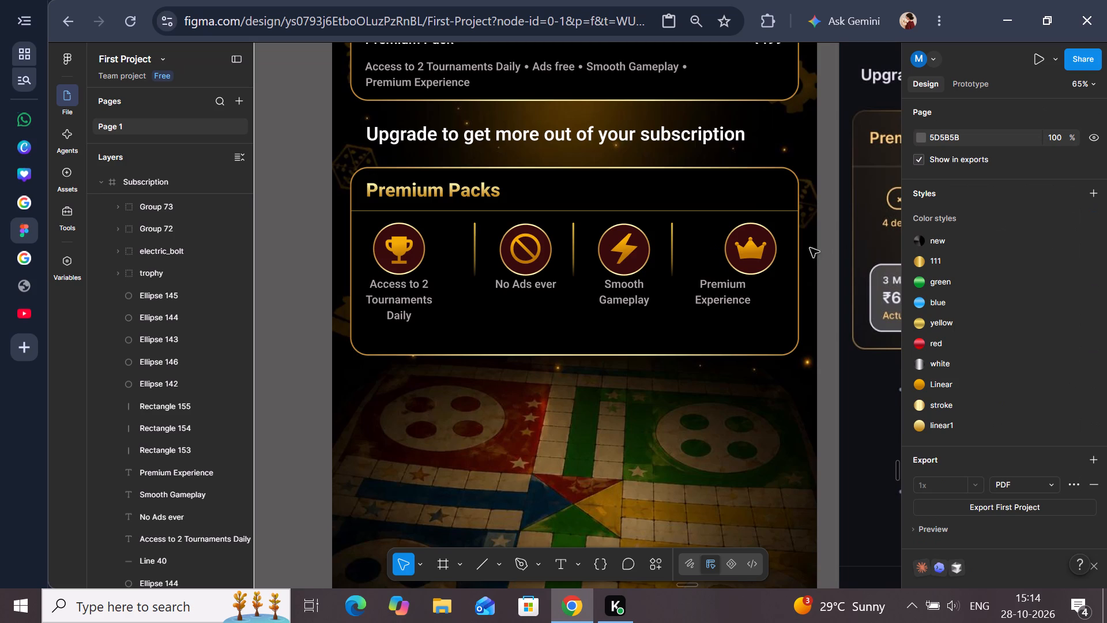
Nudge the crown icon and its circle one more pixel left, bringing the circle to X 873, and check its position.
shift+click(759, 271)
shift+click(751, 251)
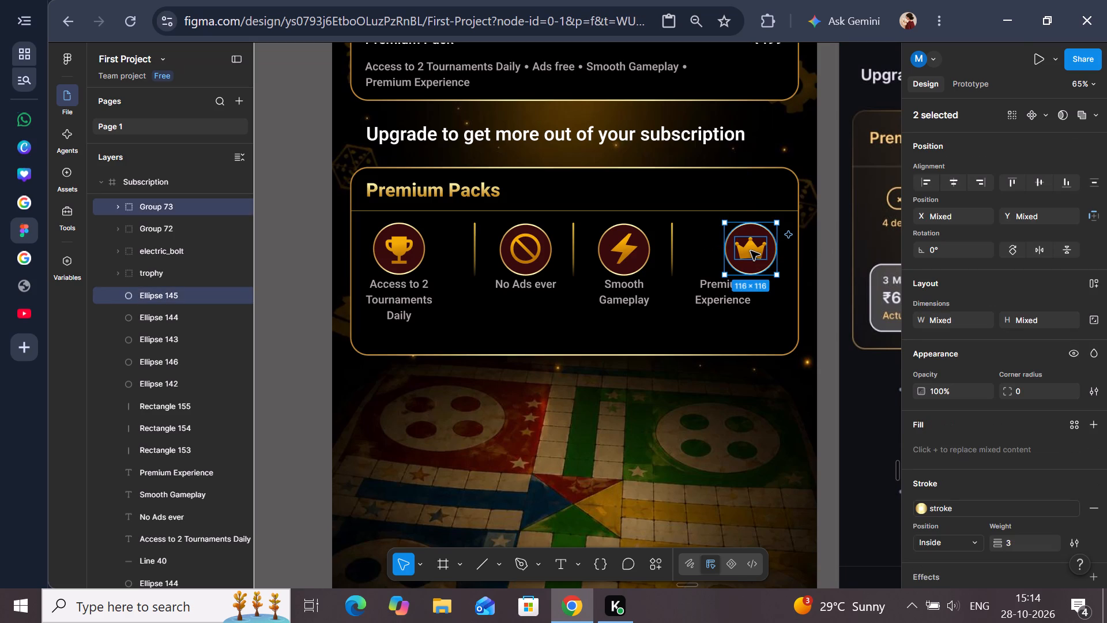
key(Left)
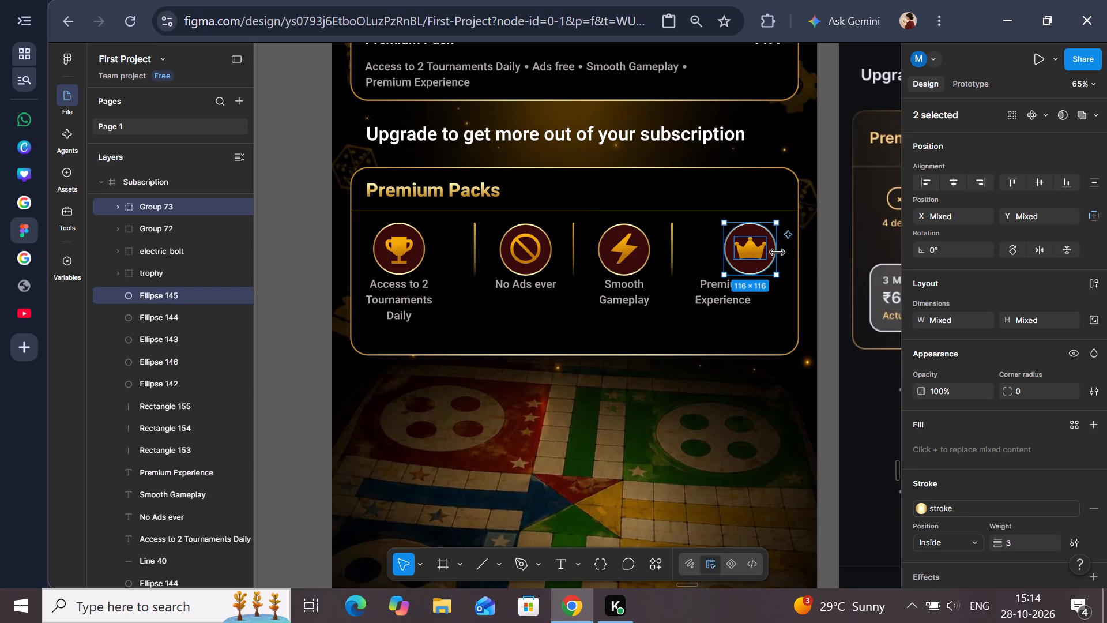
click(819, 260)
click(767, 268)
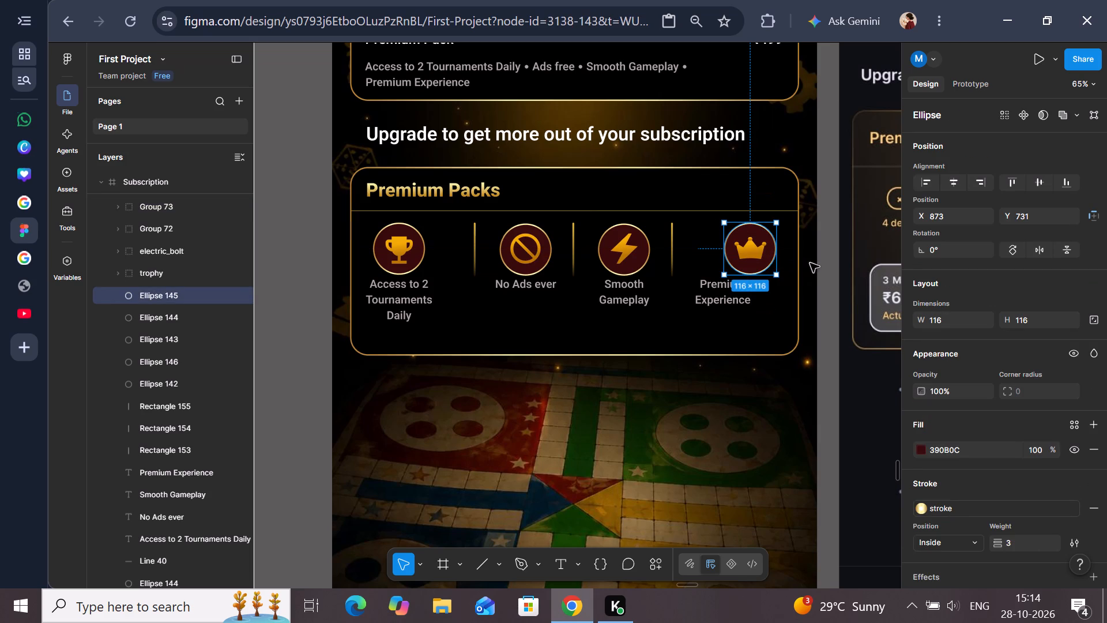
click(830, 262)
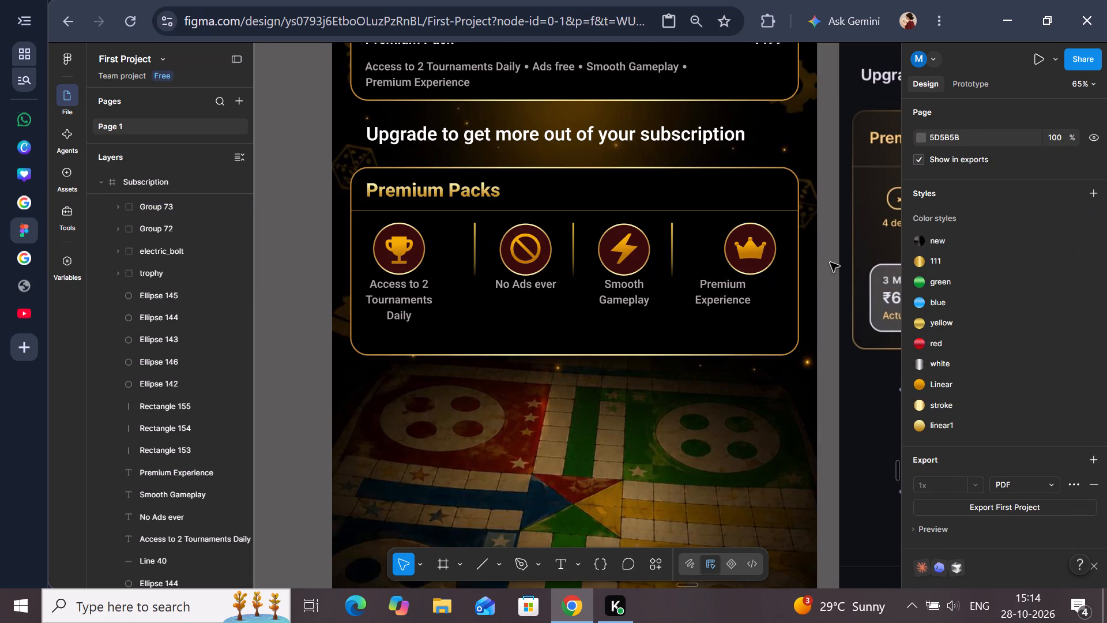
Compare the text settings of the "Access to 2 Tournaments Daily" label with the matching label on the Subscription Activated screen.
scroll(776, 303, right, 1)
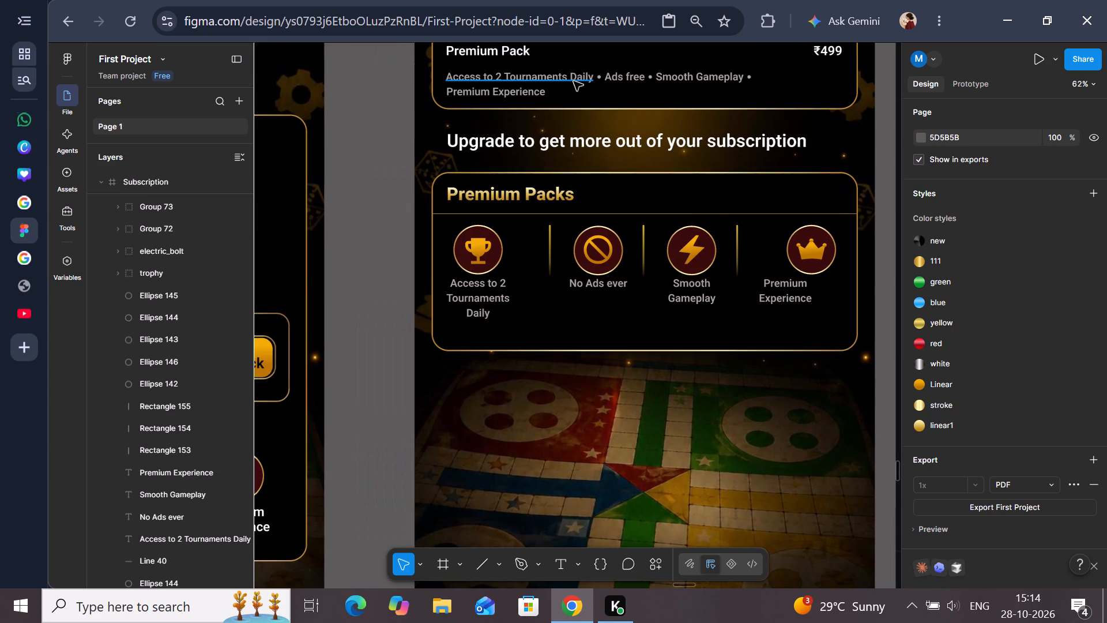
click(498, 298)
scroll(498, 298, right, 1)
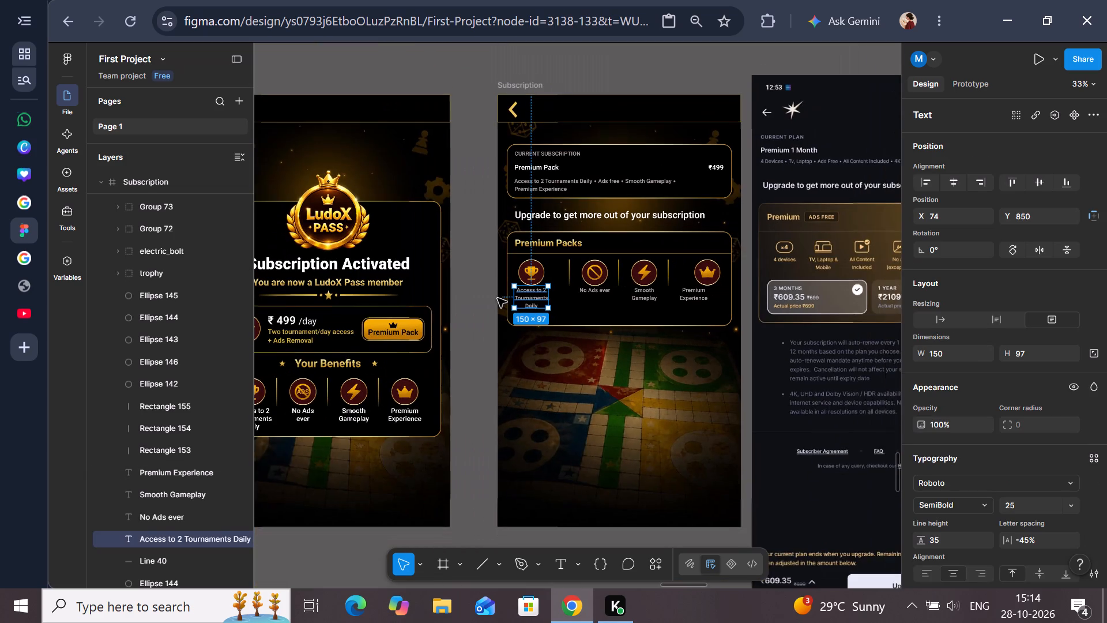
scroll(498, 298, right, 1)
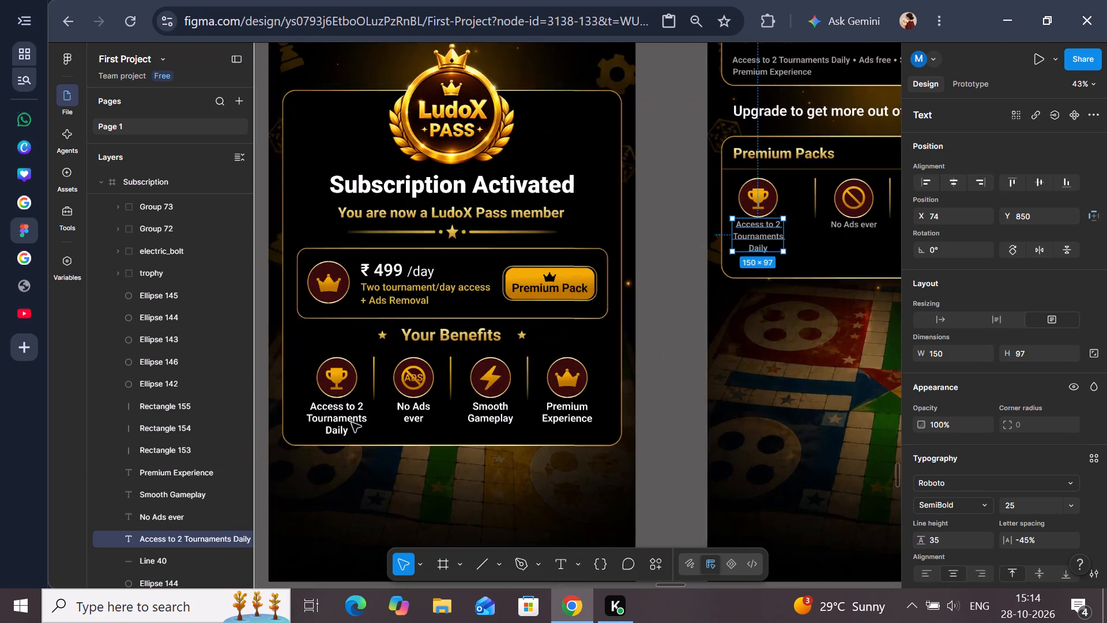
click(331, 421)
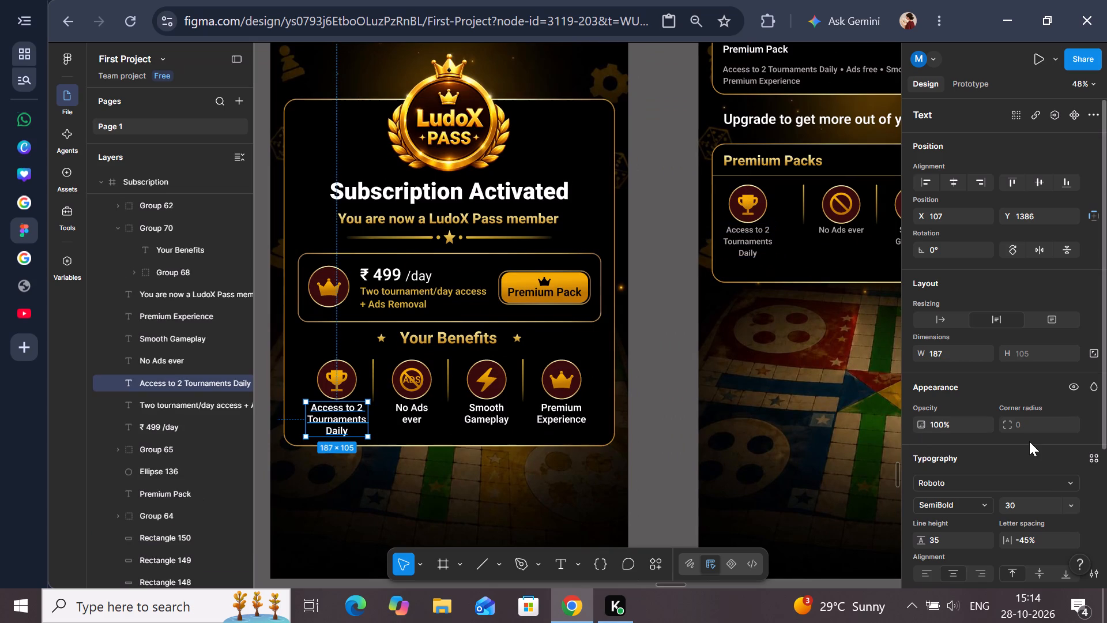
click(766, 239)
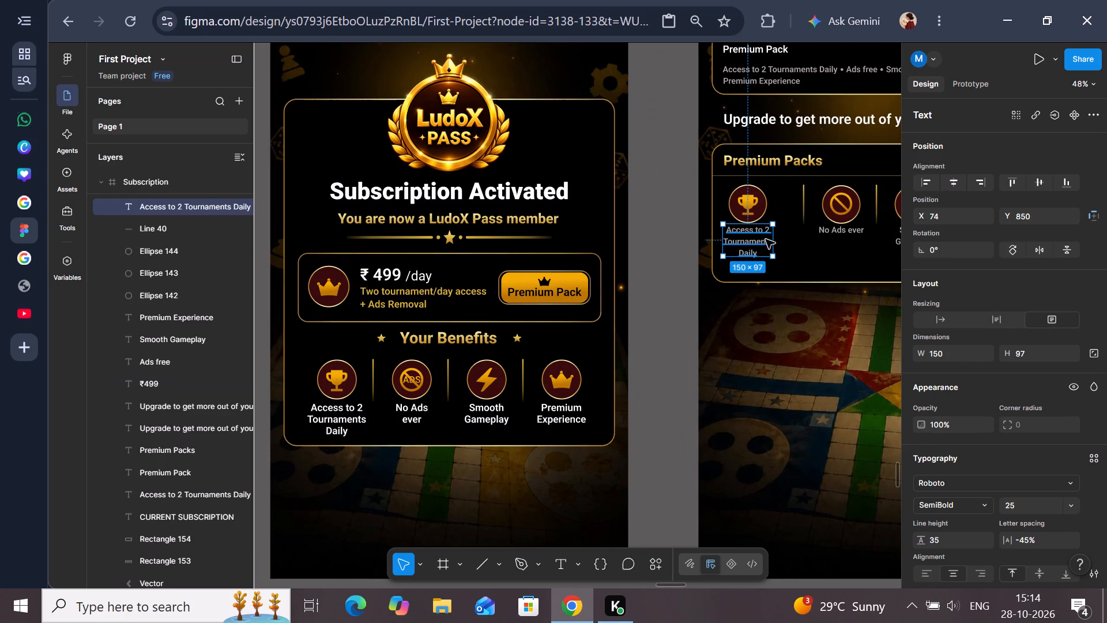
click(670, 265)
scroll(670, 265, left, 2)
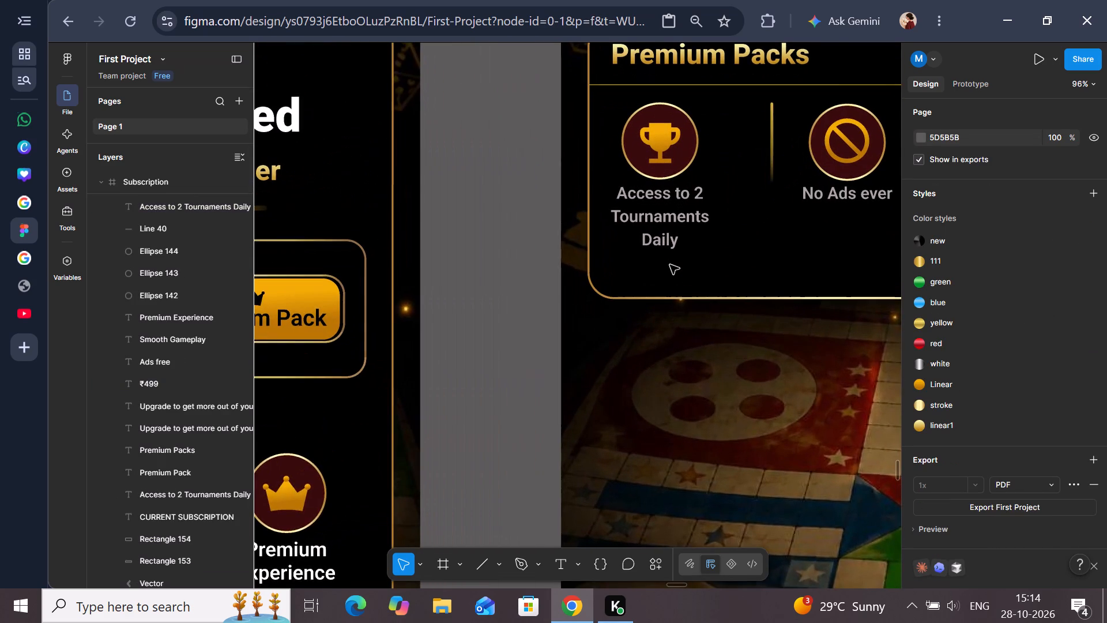
scroll(670, 265, left, 1)
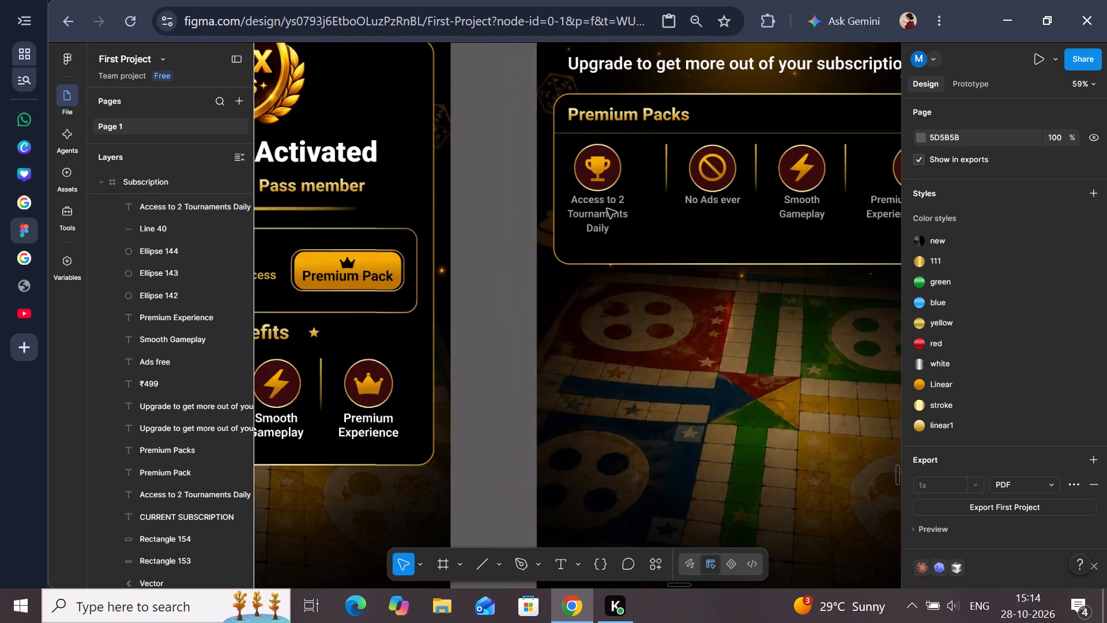
scroll(607, 209, left, 1)
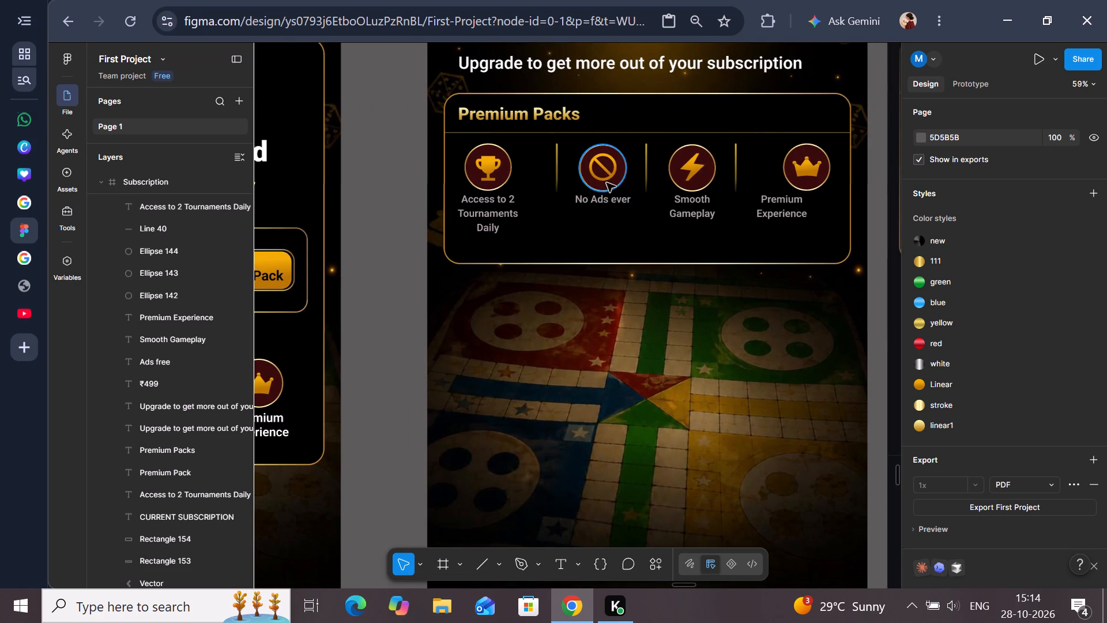
Move the first vertical divider midway between the trophy and No Ads circles, placing it at X 287, Y 731.
click(607, 191)
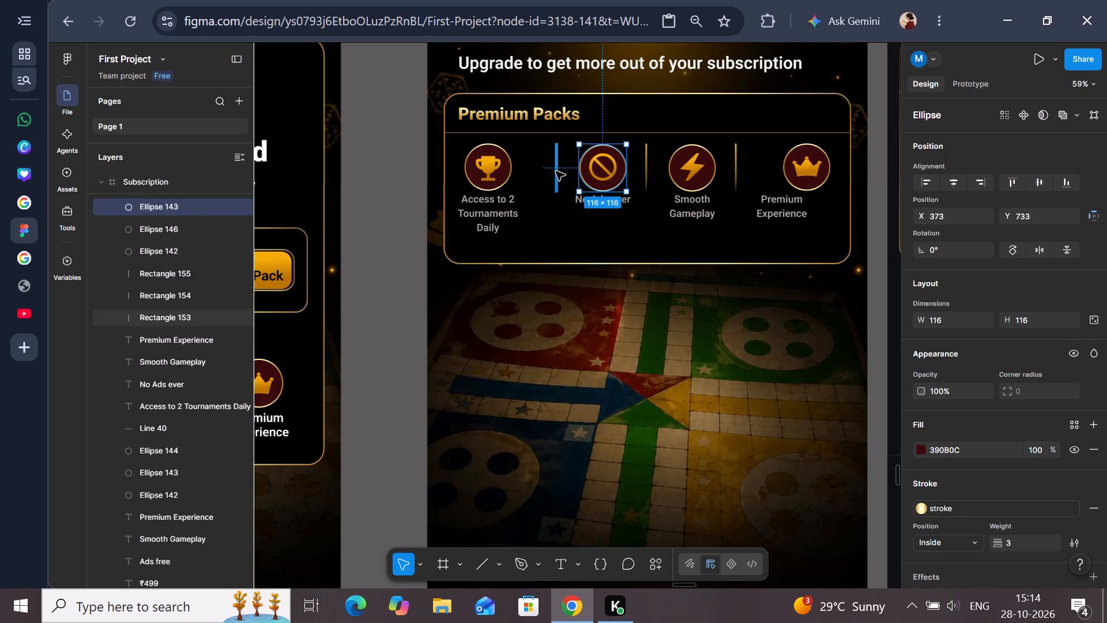
drag(556, 171, 542, 172)
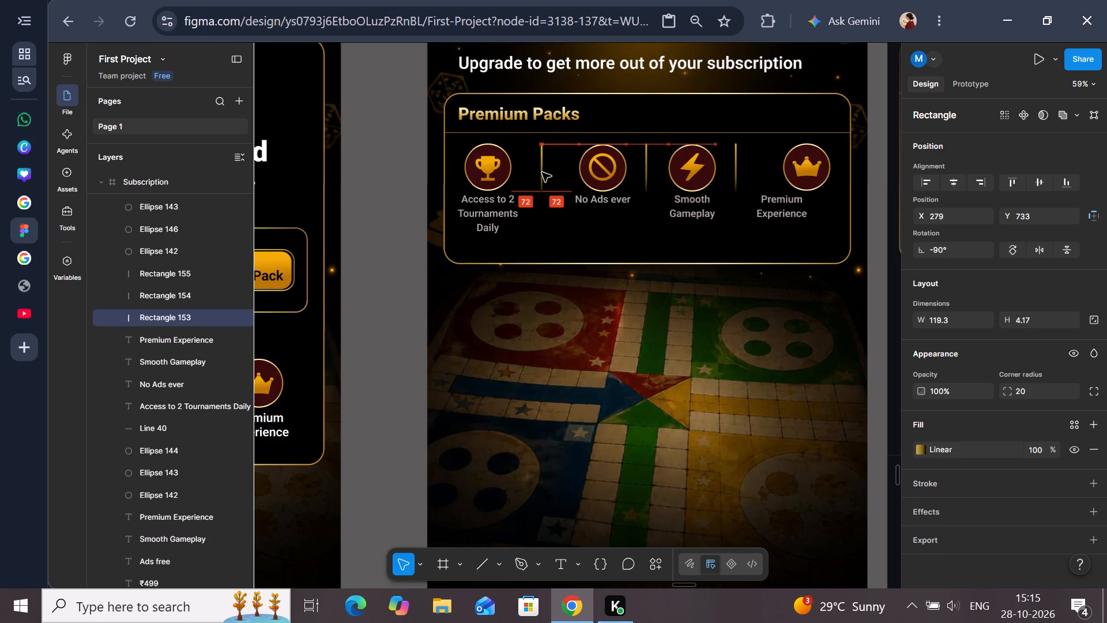
drag(542, 172, 545, 172)
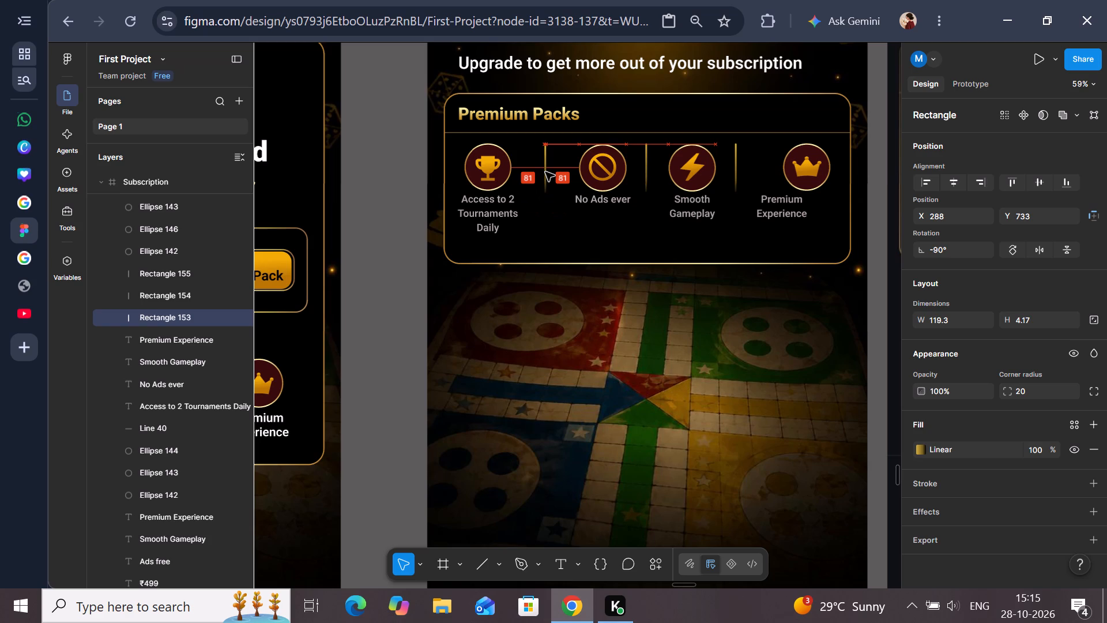
drag(545, 172, 545, 175)
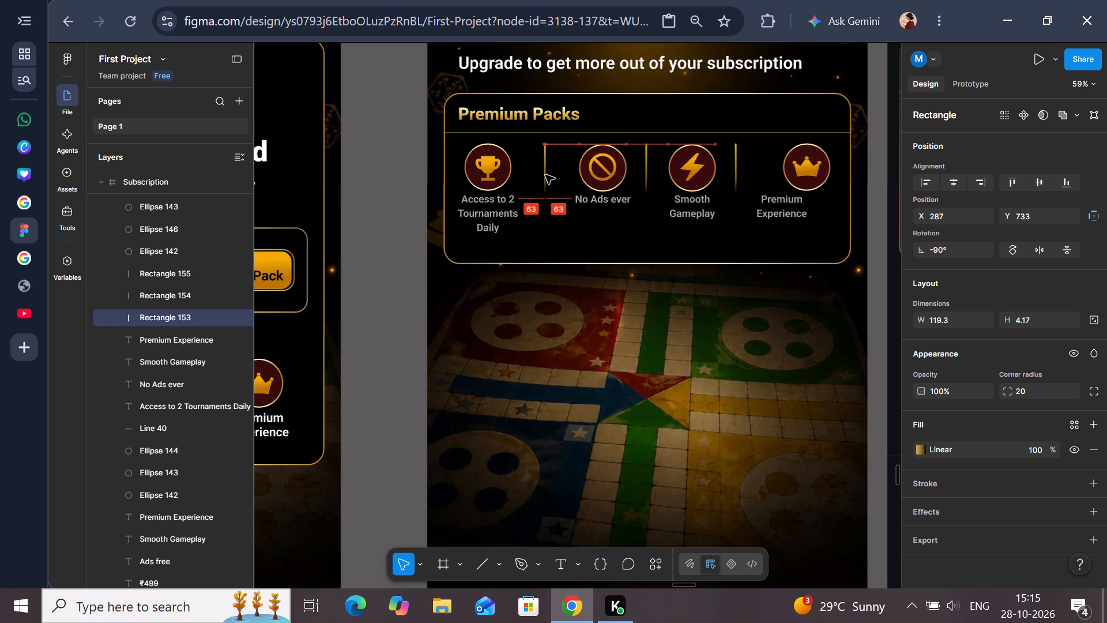
drag(545, 175, 545, 171)
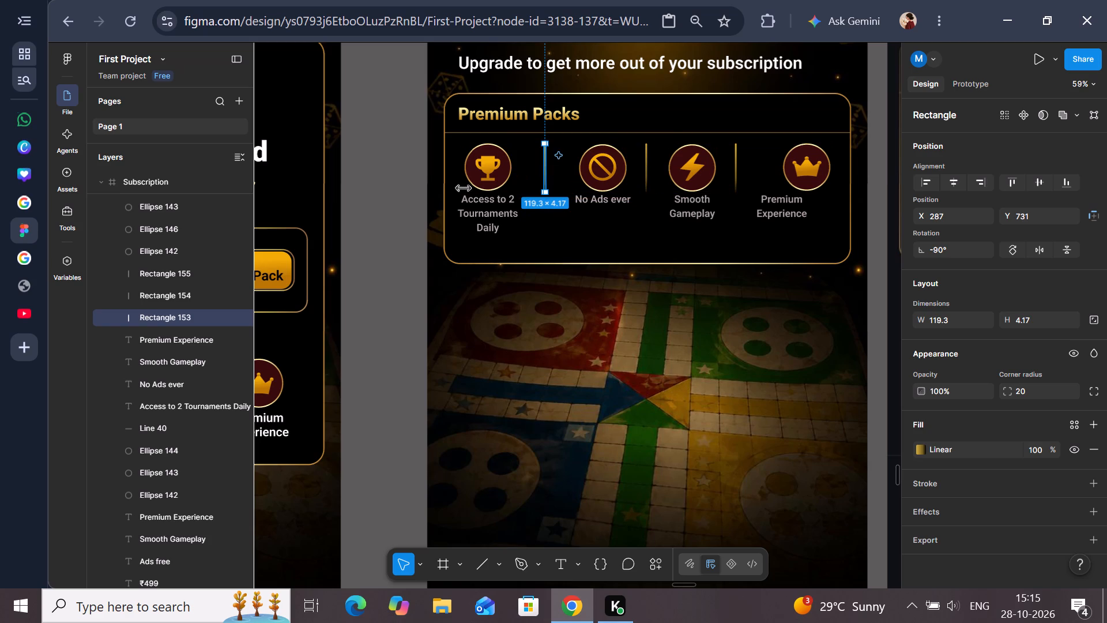
click(393, 221)
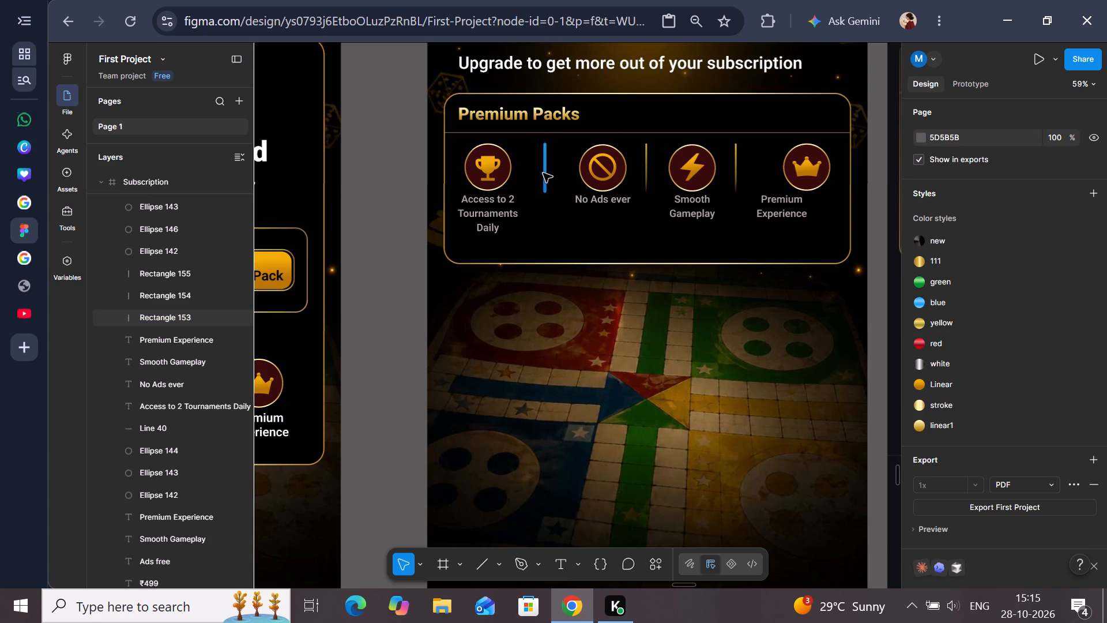
Check the spacing between the three vertical dividers in the Premium Packs card, comparing the first pair with the whole set.
shift+click(543, 173)
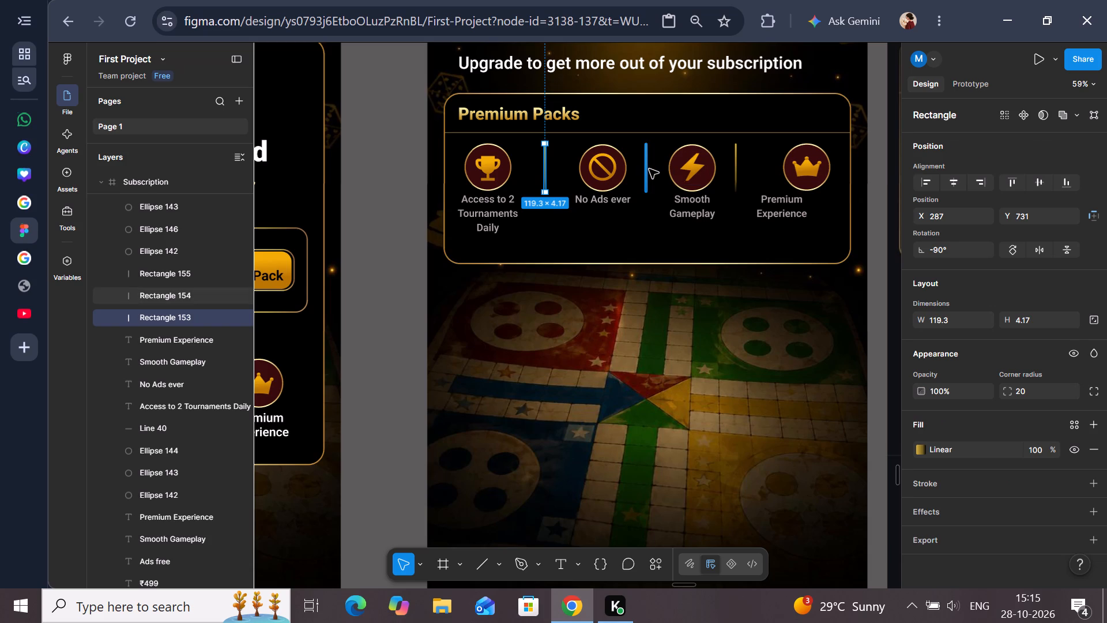
shift+click(649, 169)
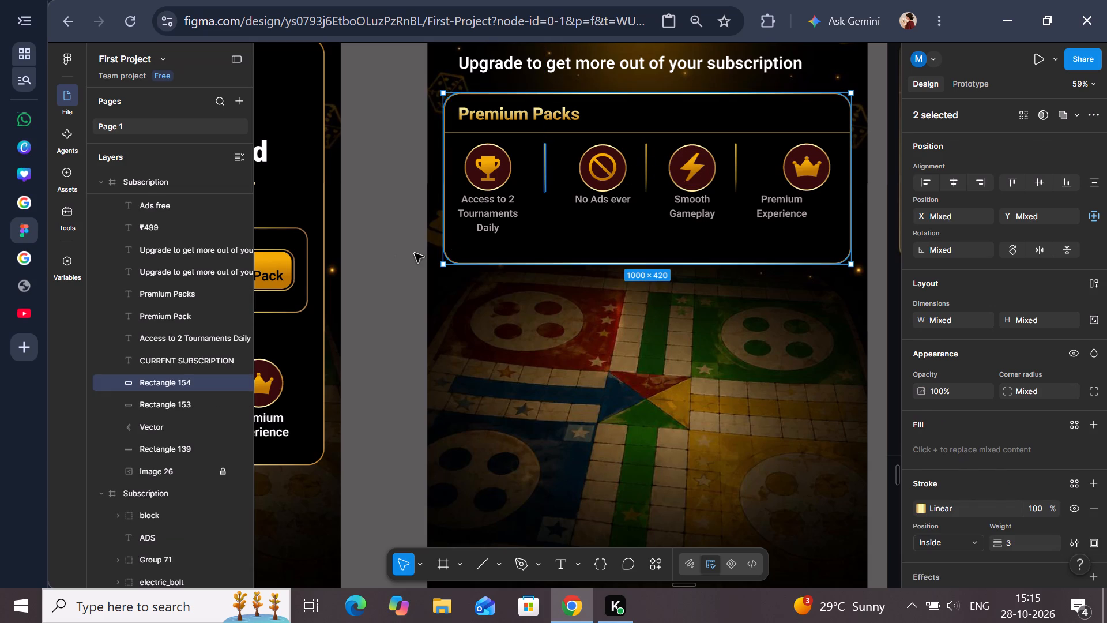
click(415, 253)
shift+click(547, 170)
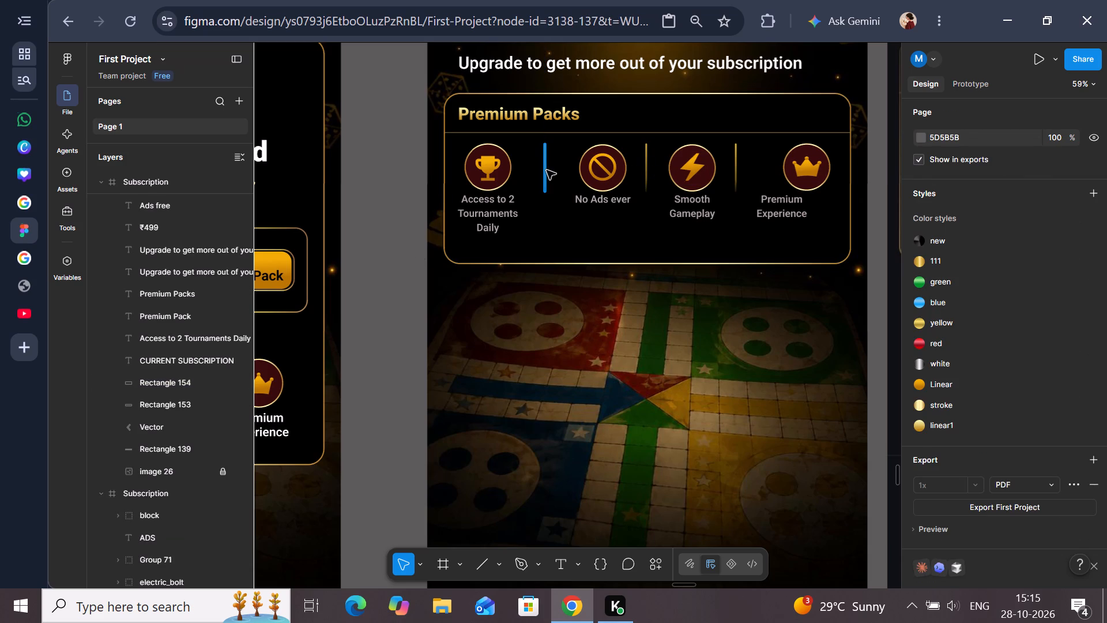
shift+click(645, 169)
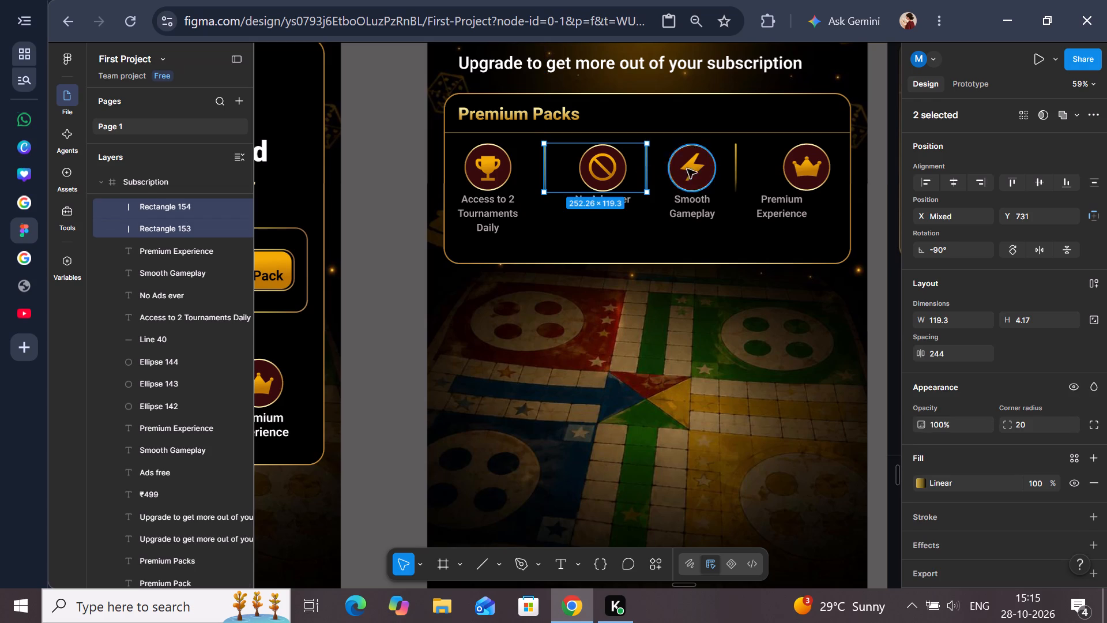
shift+click(733, 174)
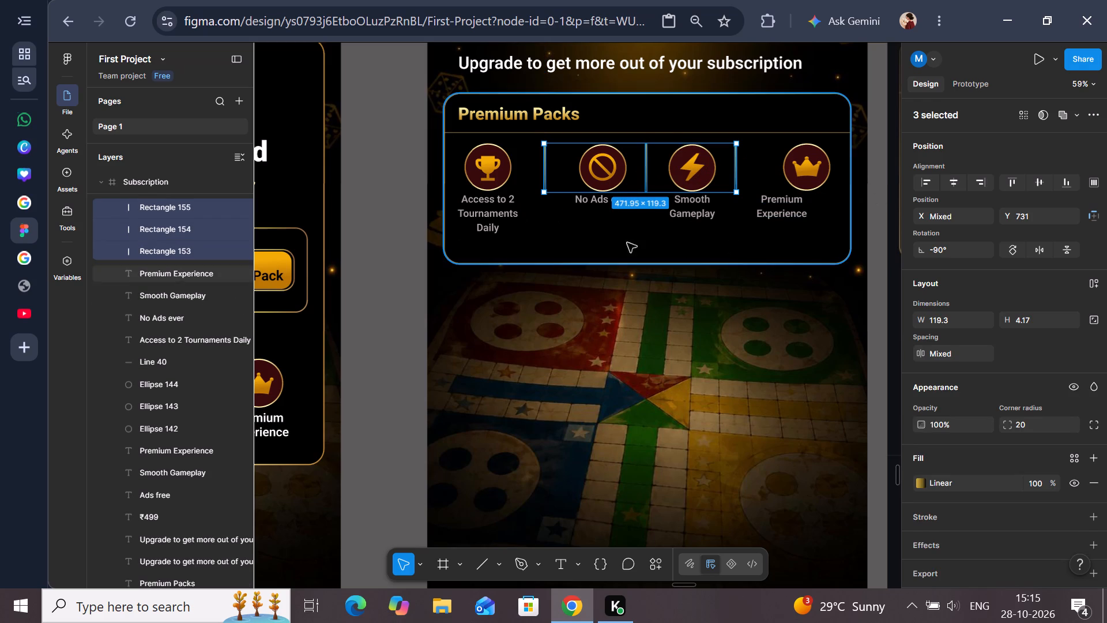
click(372, 237)
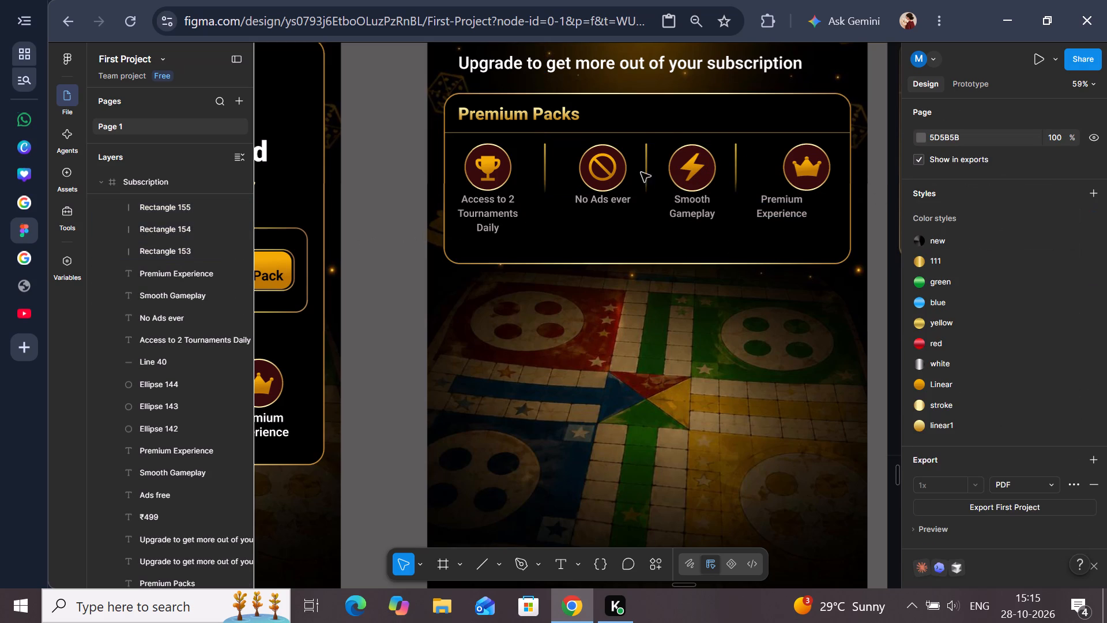
shift+click(545, 177)
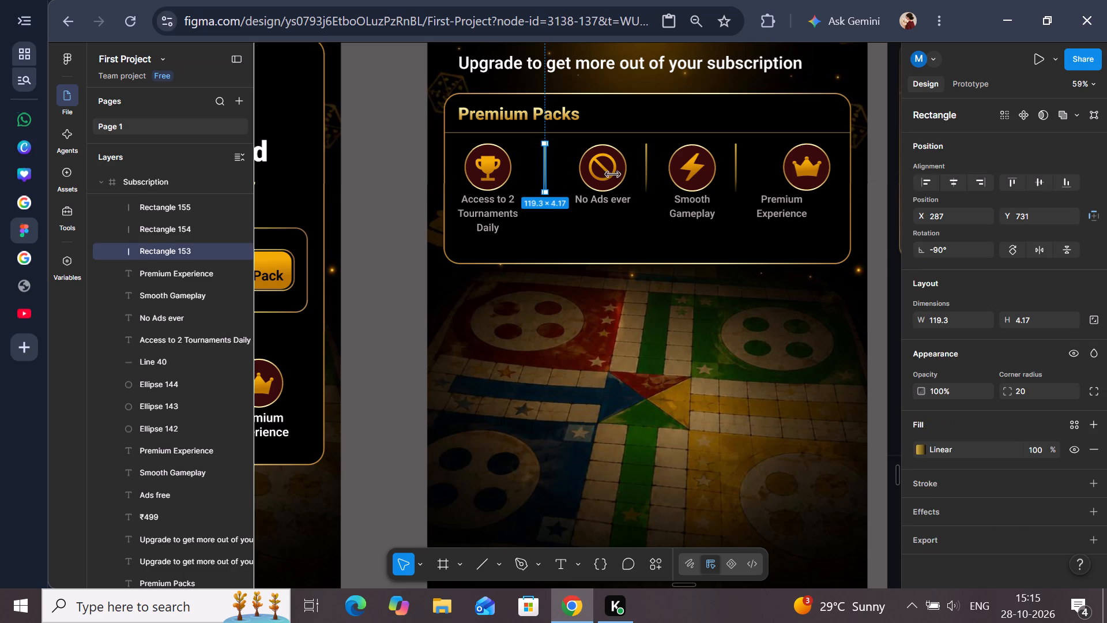
shift+click(649, 173)
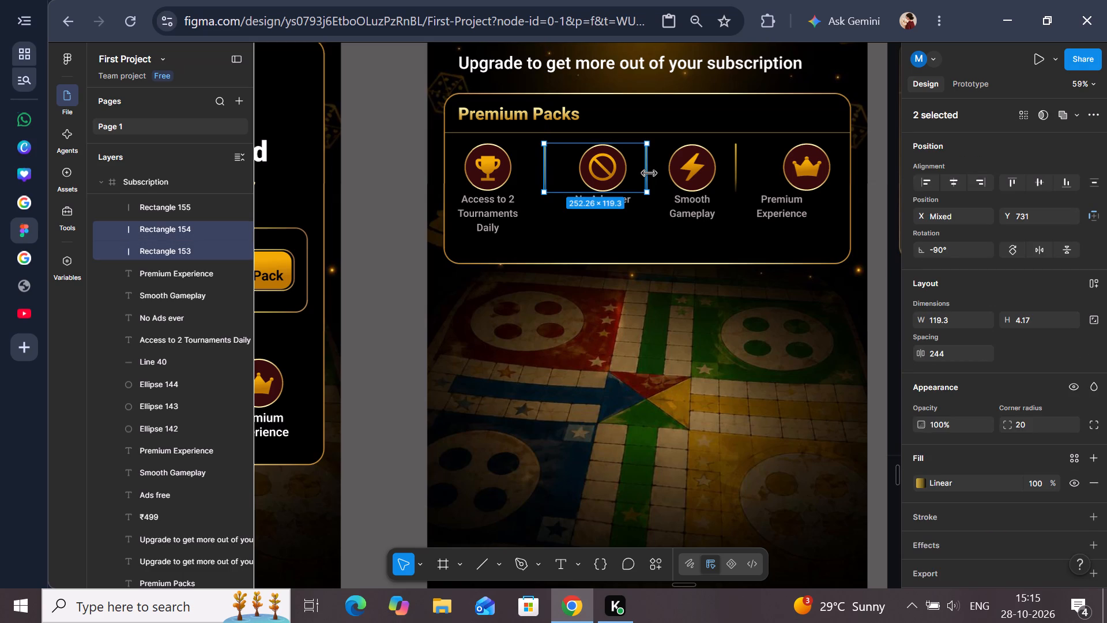
click(371, 193)
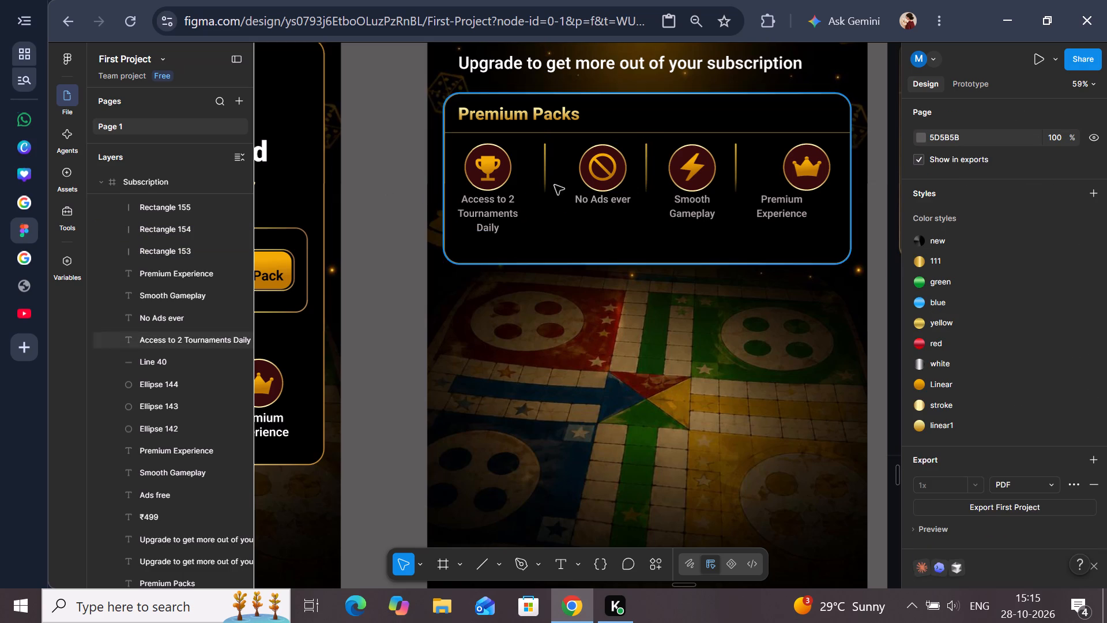
Set the spacing between the second and third vertical dividers to 244.
click(647, 172)
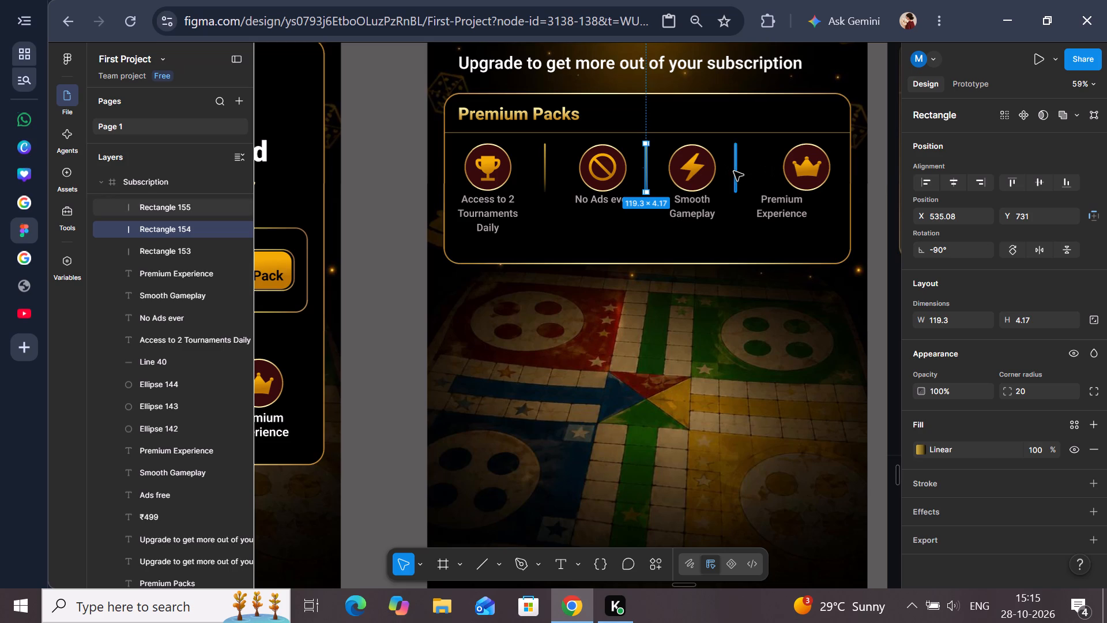
shift+click(734, 171)
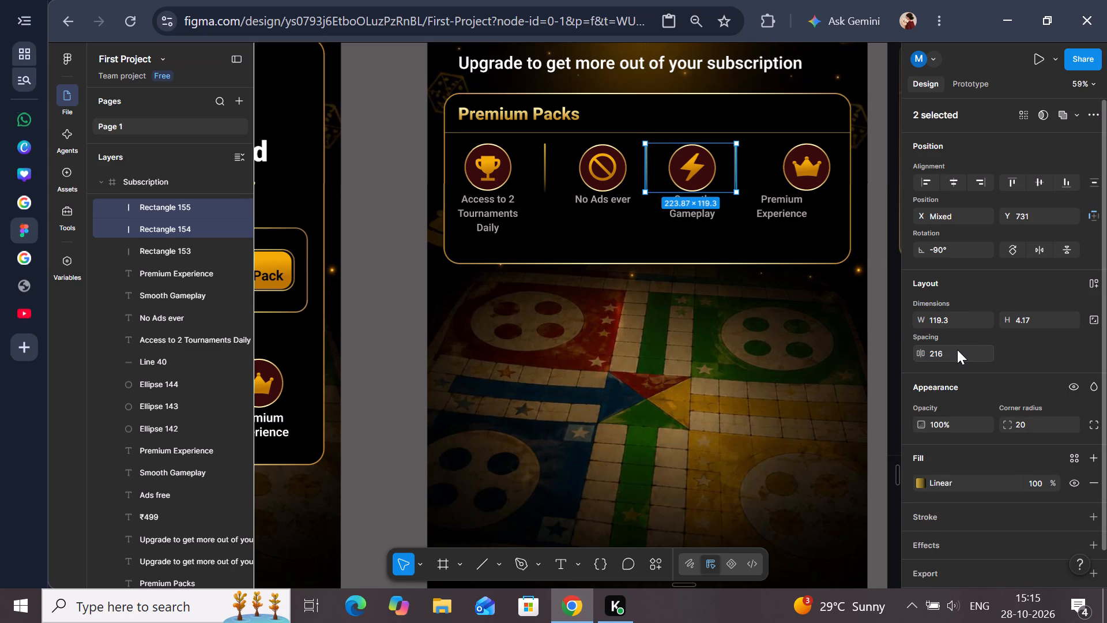
click(951, 351)
key(BackSpace)
key(2)
text(44)
key(Return)
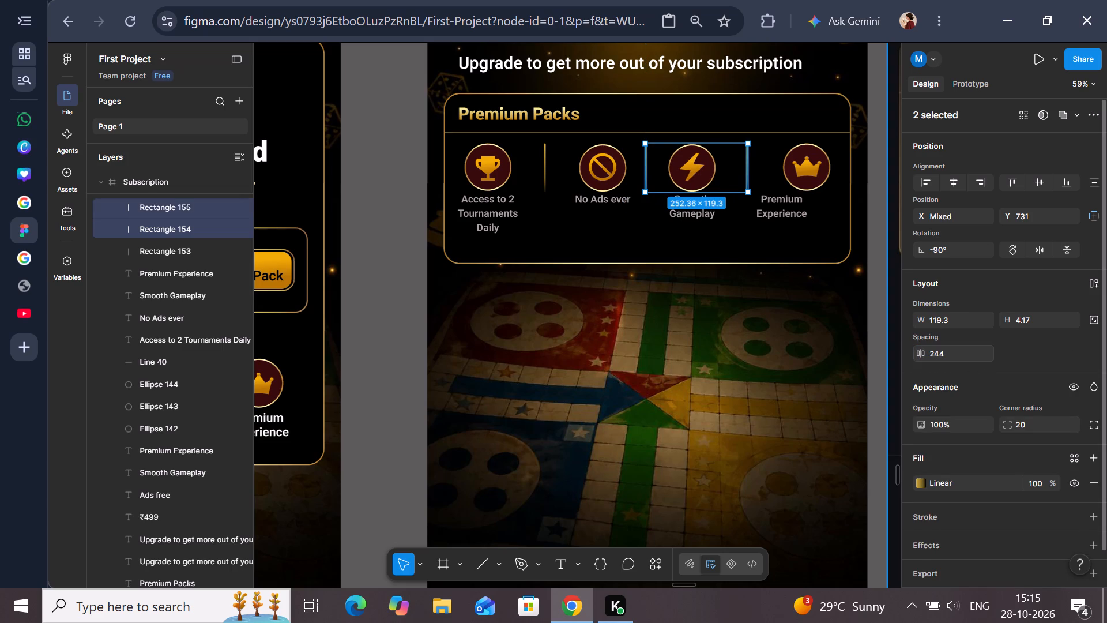
Compare the spacing between the first and second dividers with the spacing between the second and third.
click(384, 317)
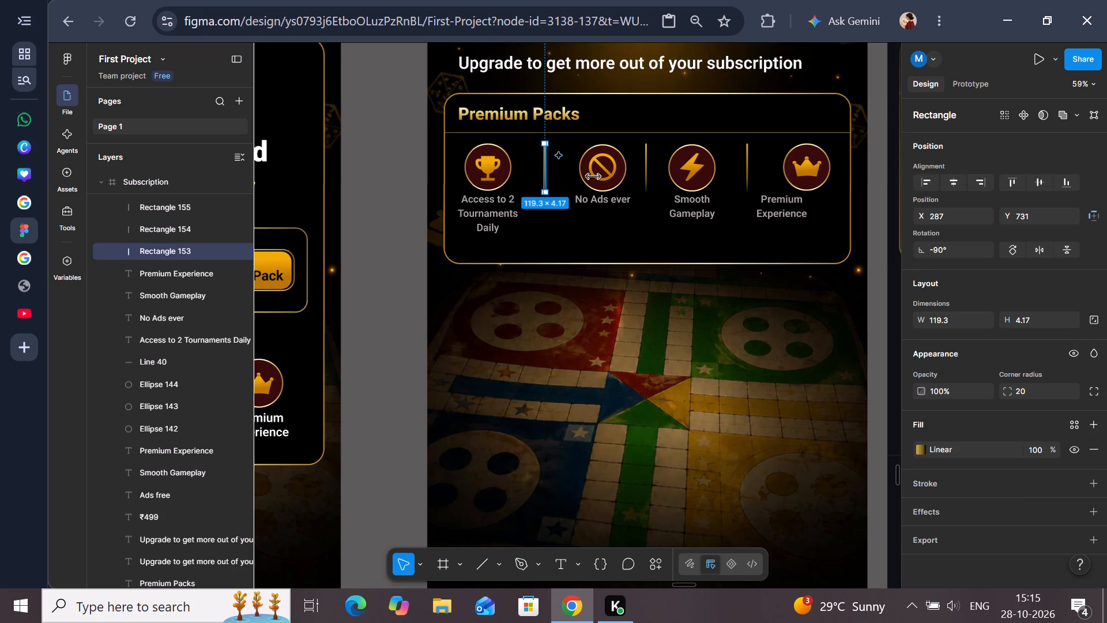
click(646, 170)
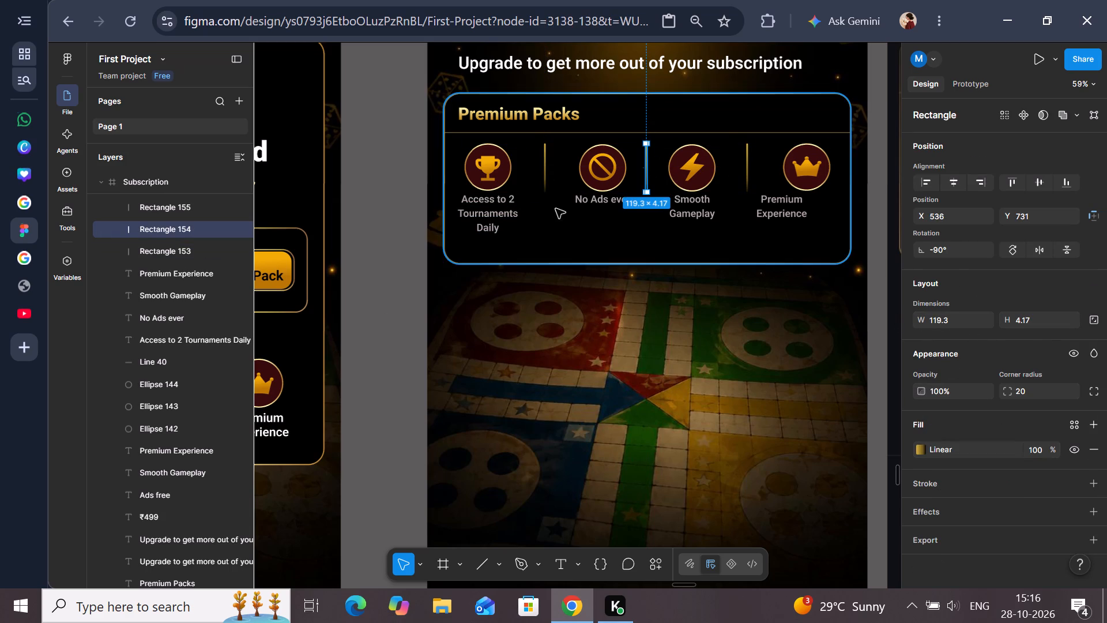
shift+click(543, 171)
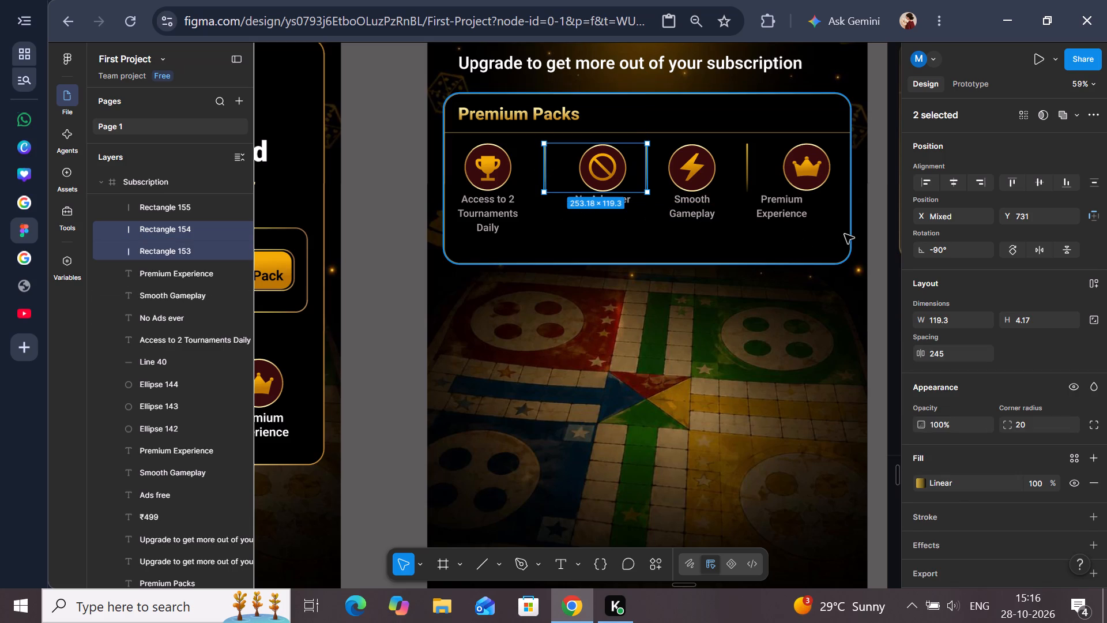
click(382, 254)
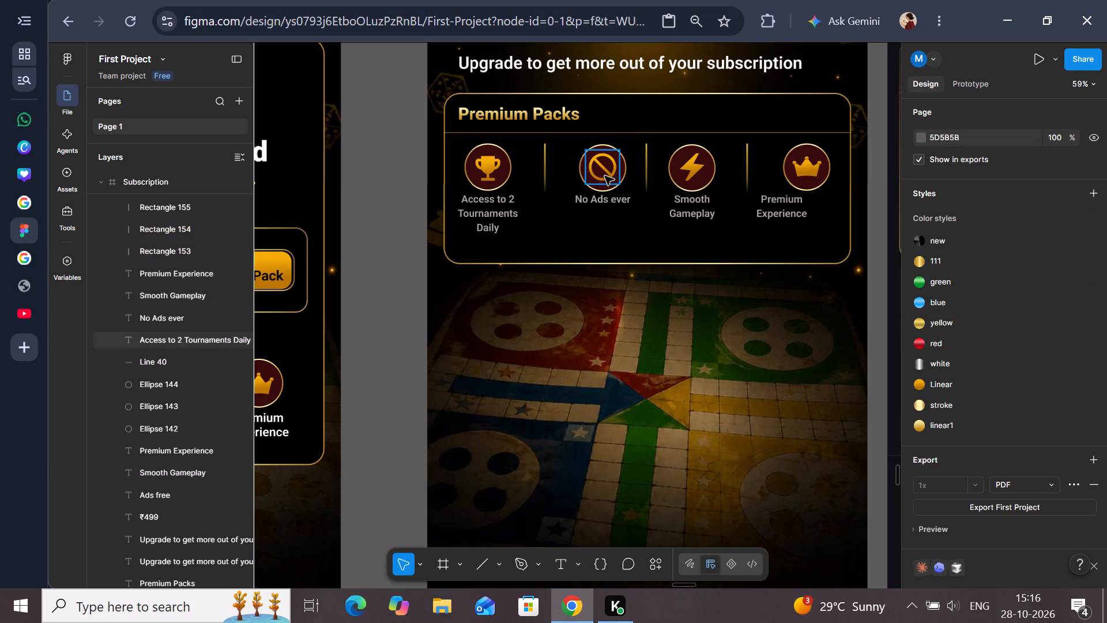
click(647, 177)
click(748, 180)
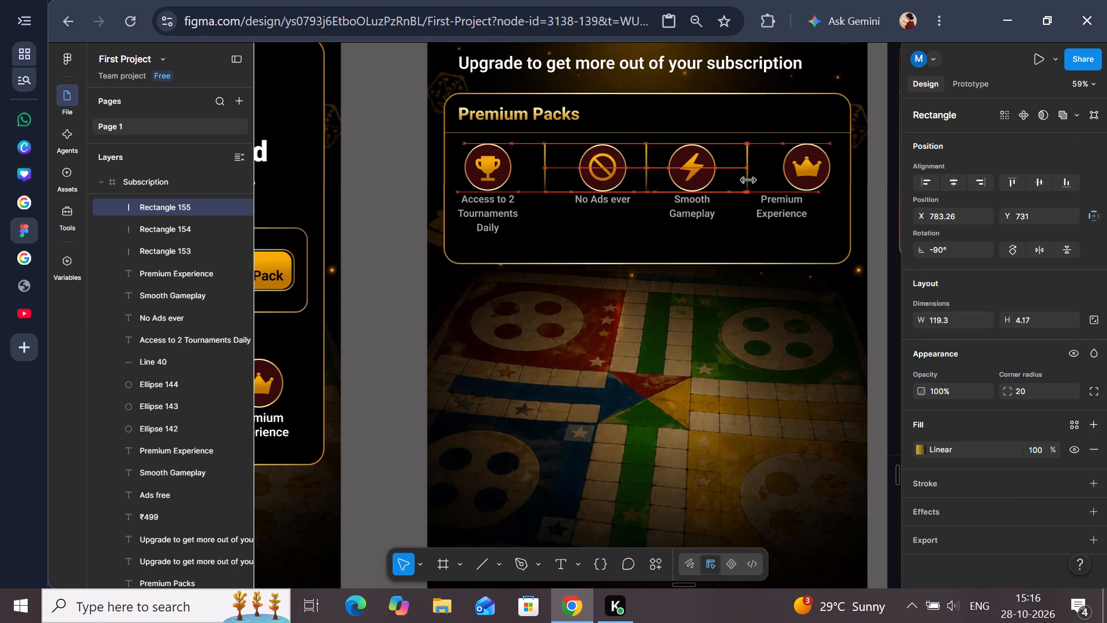
shift+click(646, 179)
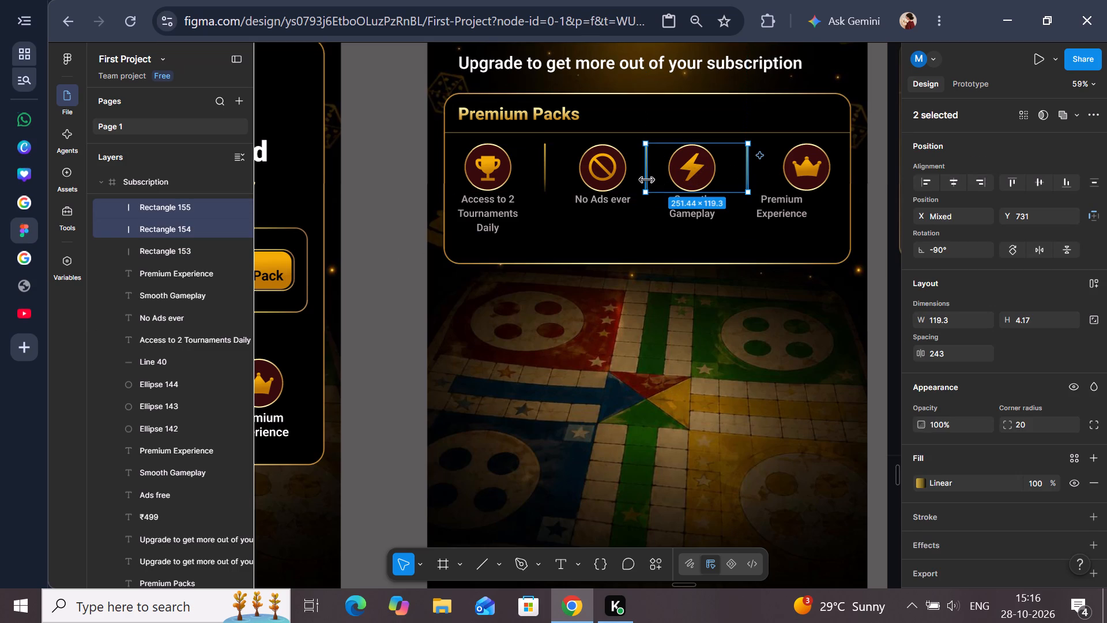
click(402, 220)
Nudge the second vertical divider one pixel left, bringing it to X 535.
click(647, 179)
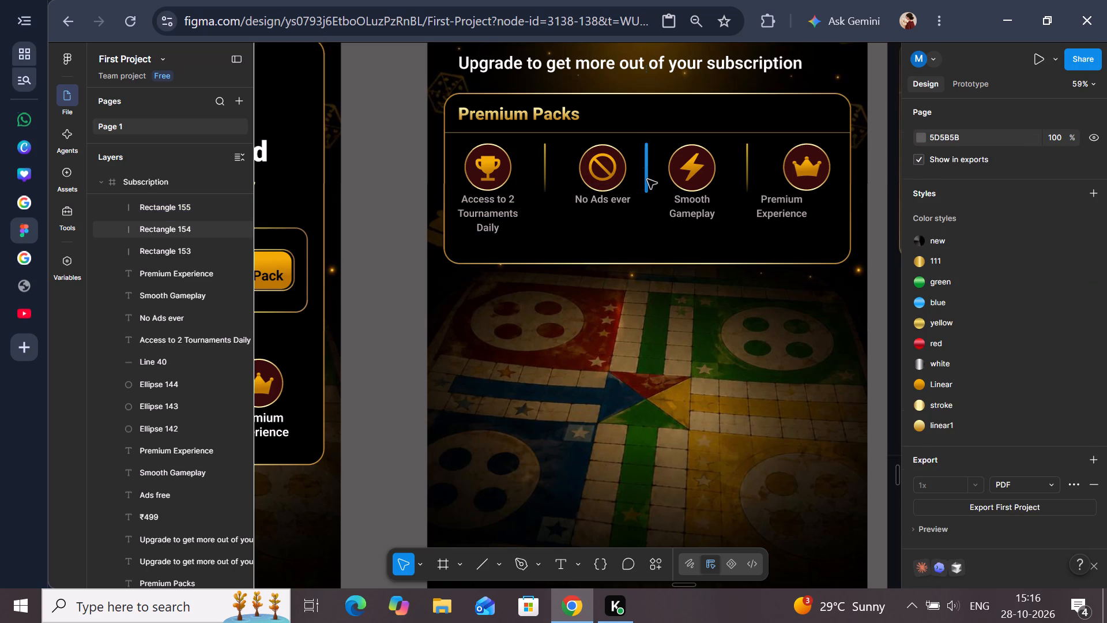
key(Left)
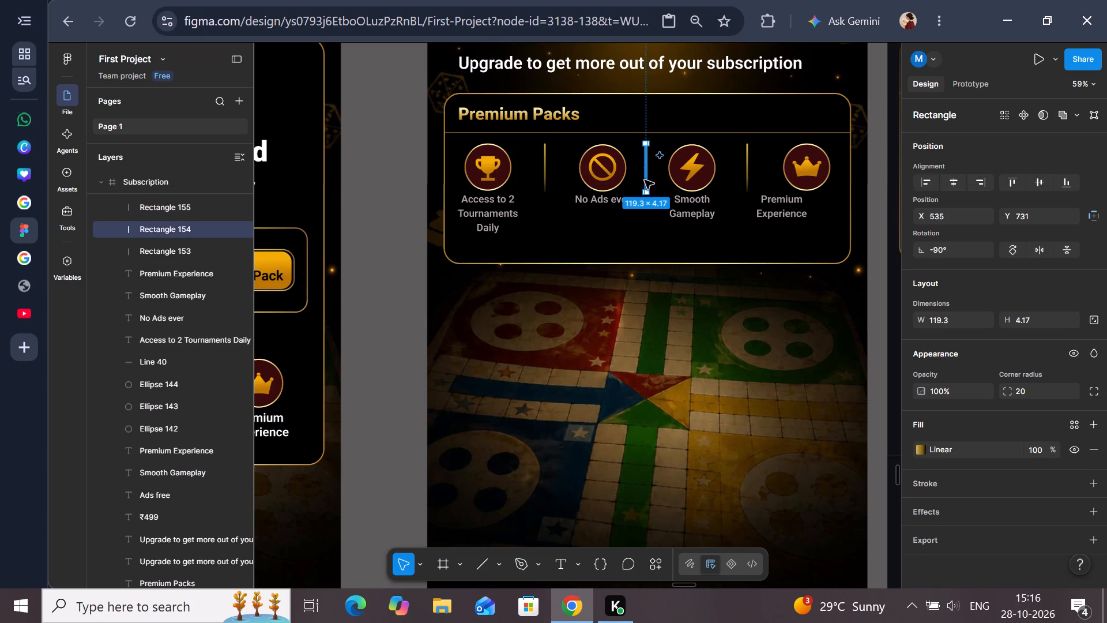
Recheck the spacing from the second divider to the first and to the third divider.
click(545, 167)
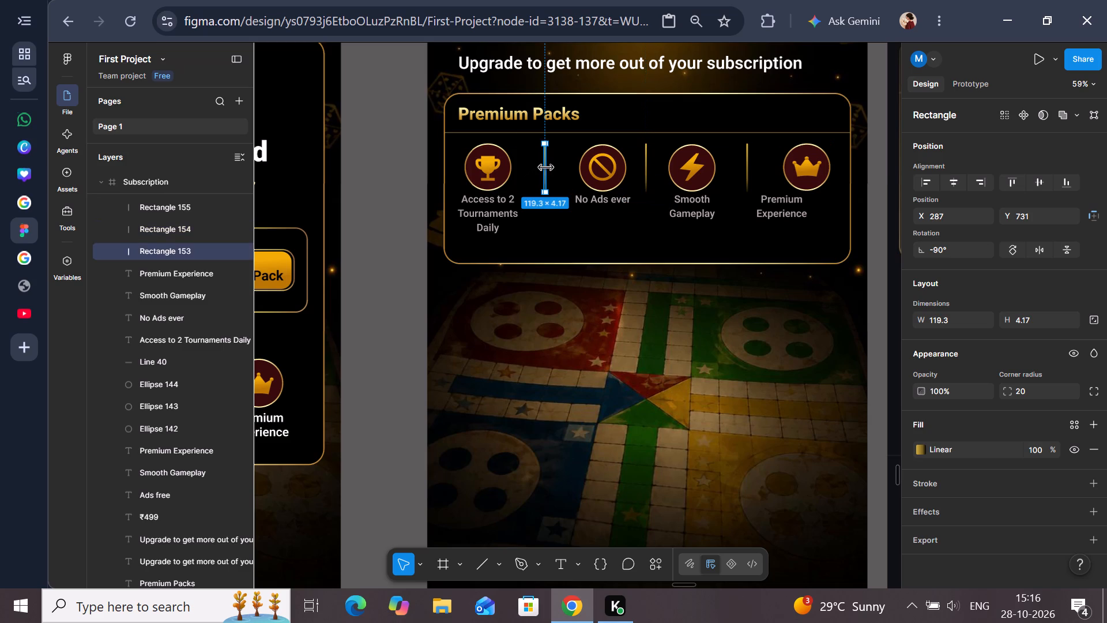
shift+click(647, 172)
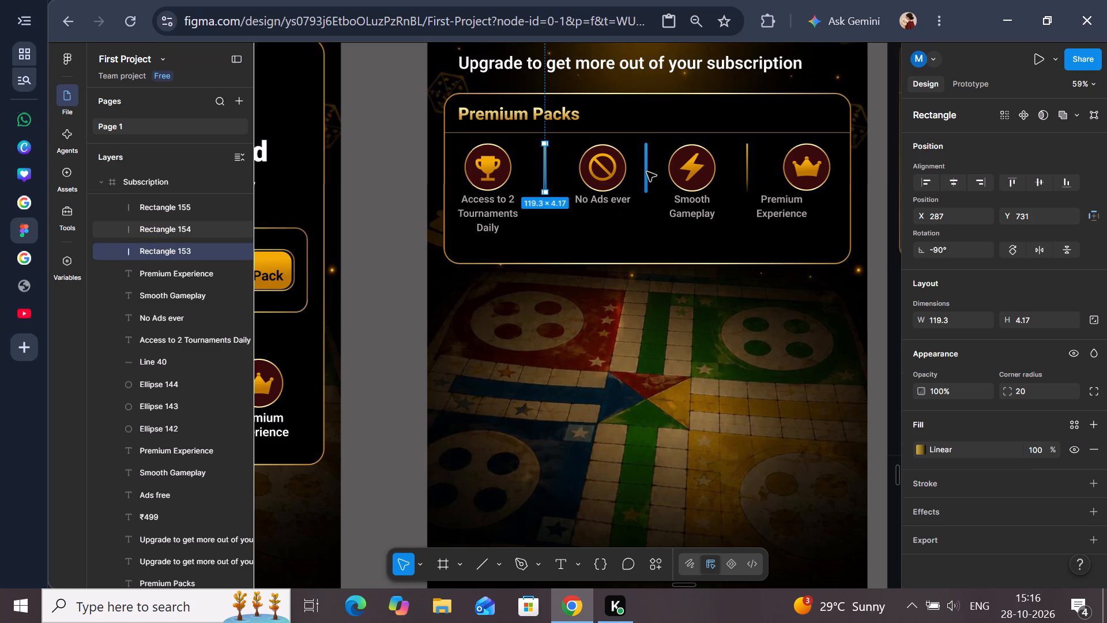
click(401, 286)
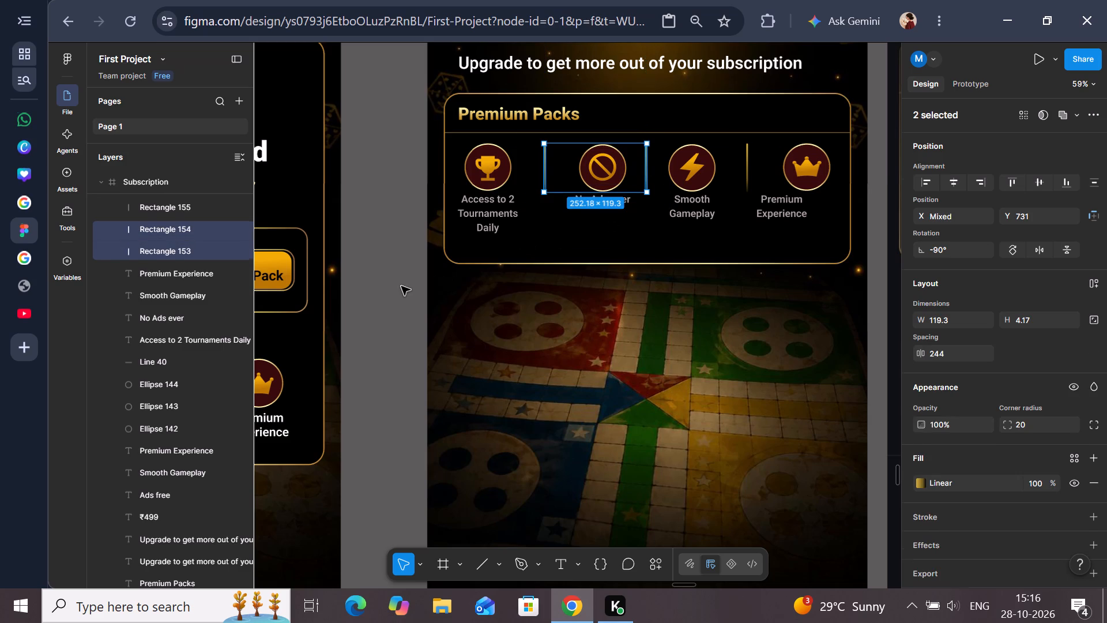
click(649, 178)
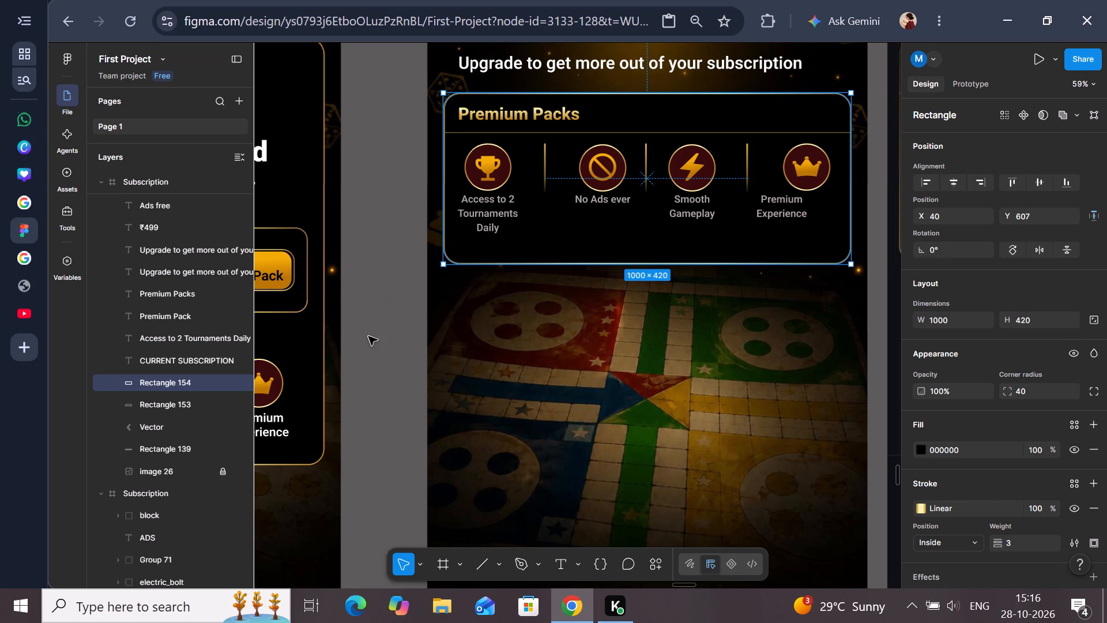
click(368, 336)
click(649, 162)
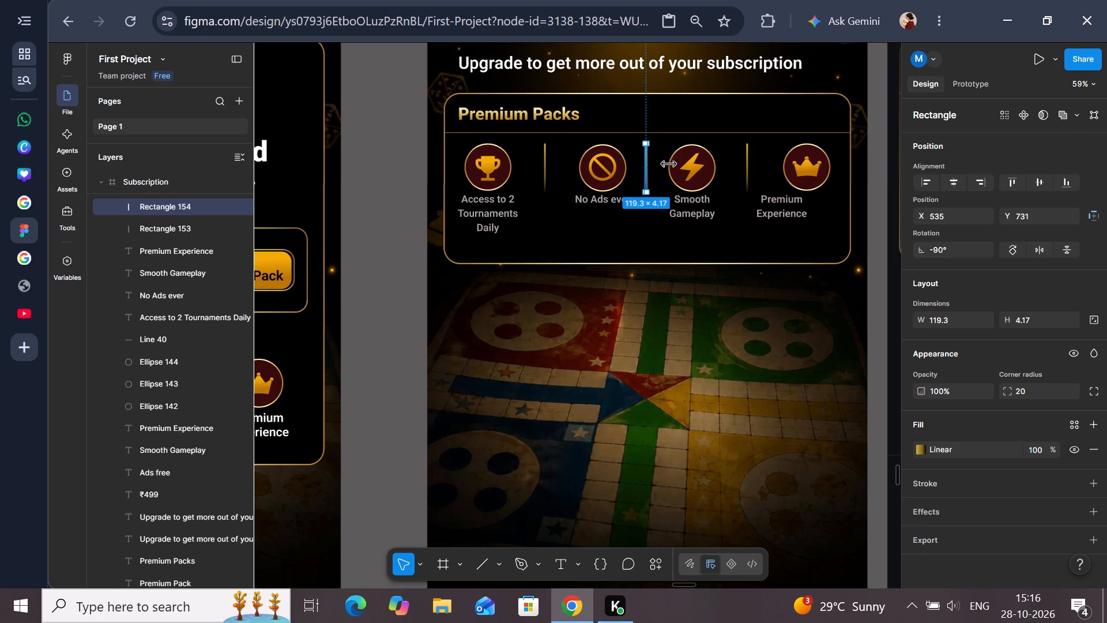
shift+click(747, 173)
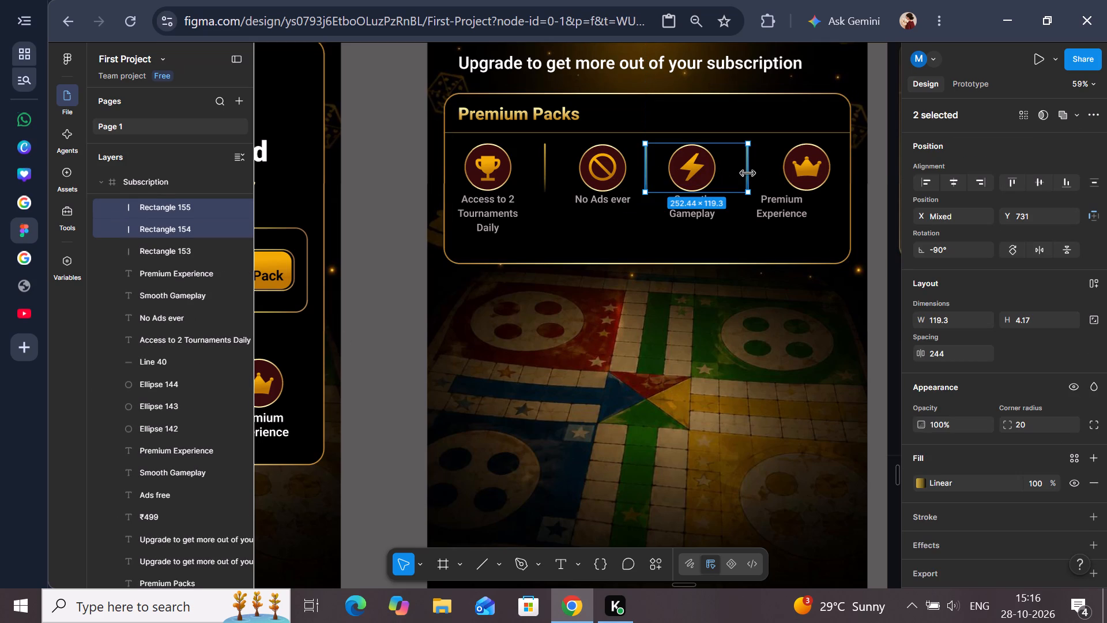
click(383, 267)
Group the three vertical dividers of the Premium Packs card.
scroll(383, 267, left, 1)
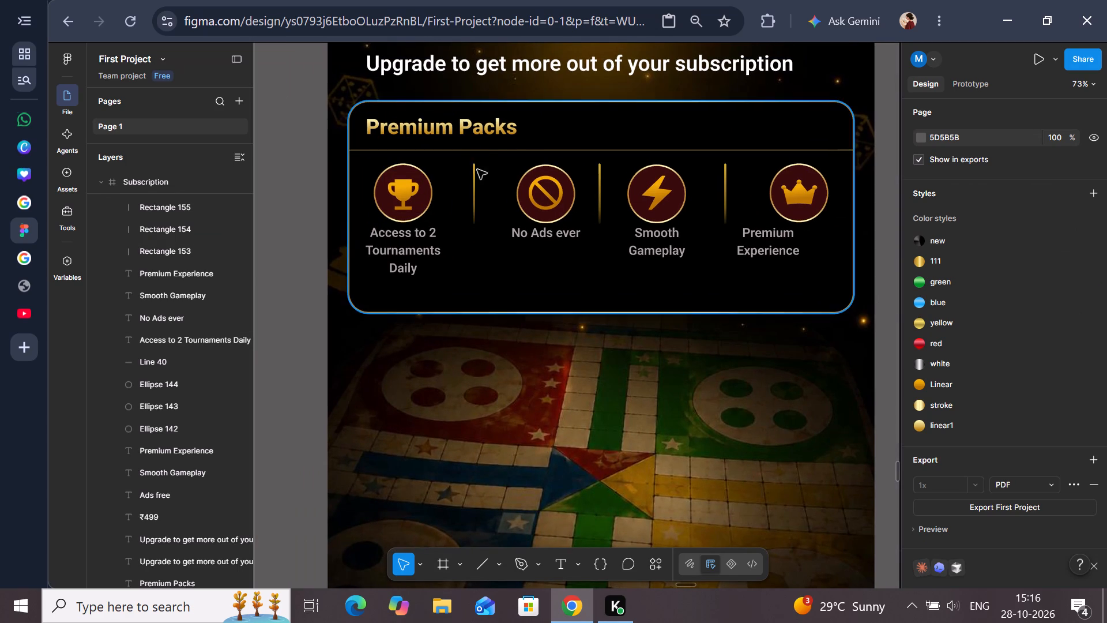
shift+click(474, 202)
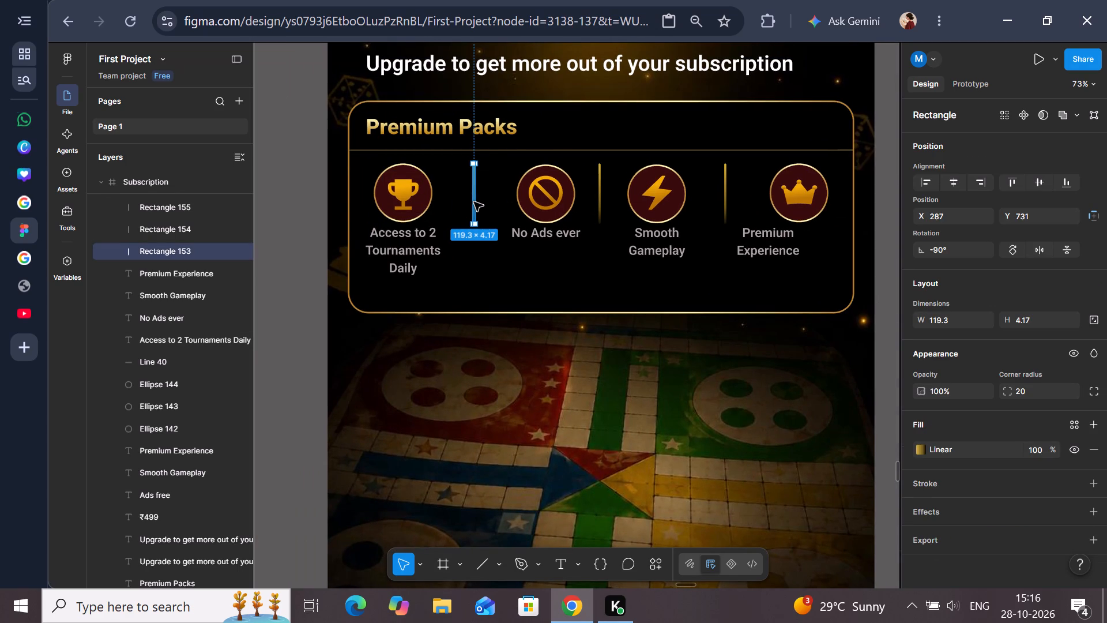
shift+click(600, 203)
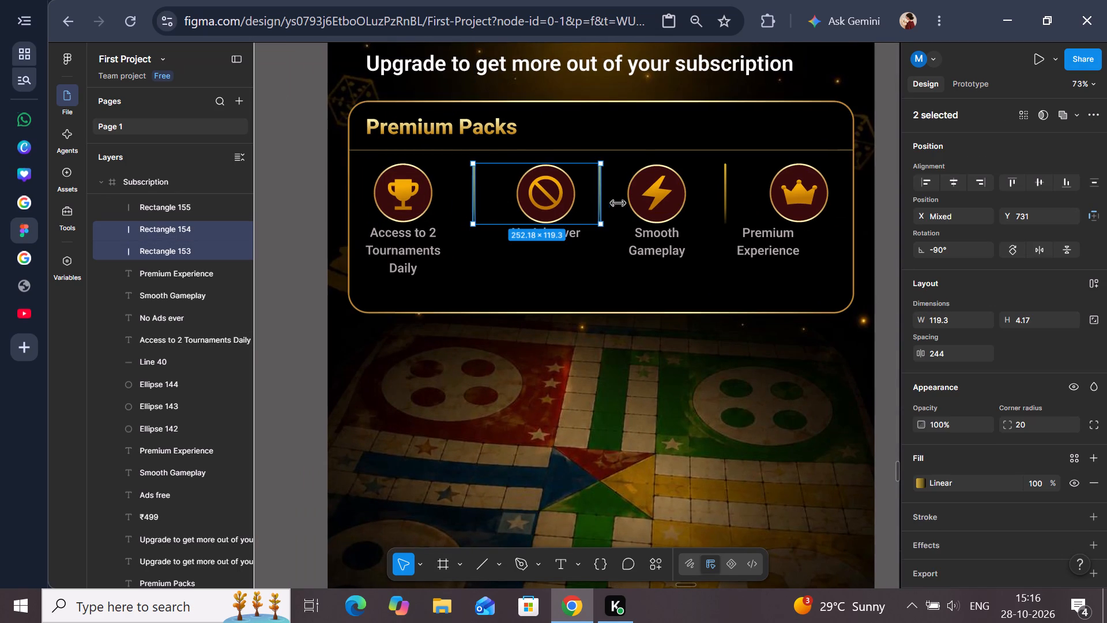
shift+click(725, 202)
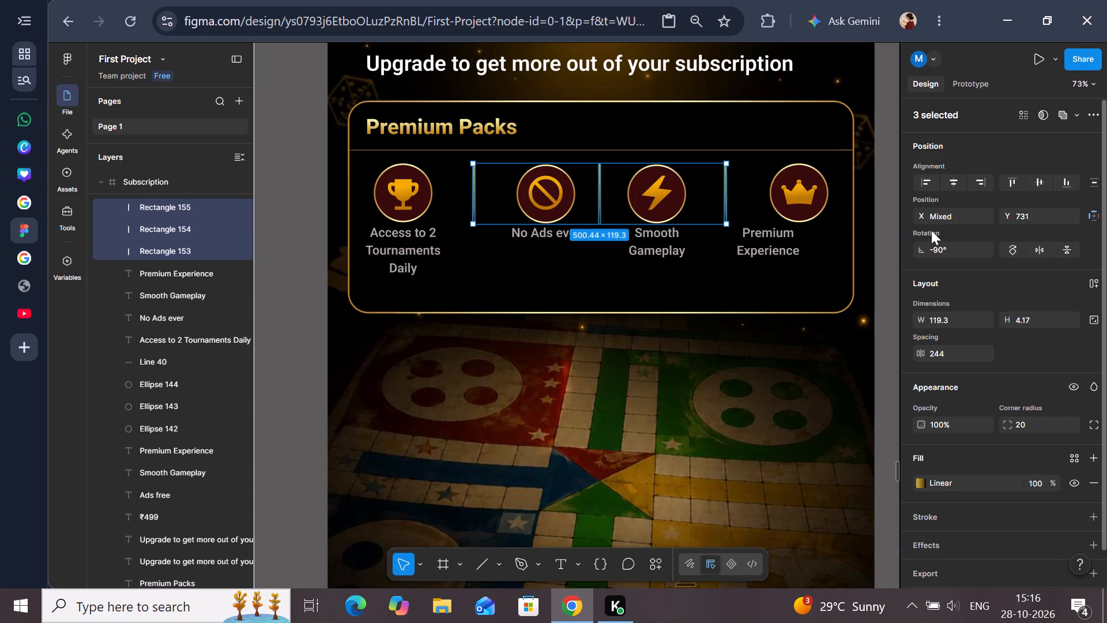
right_click(607, 192)
click(647, 271)
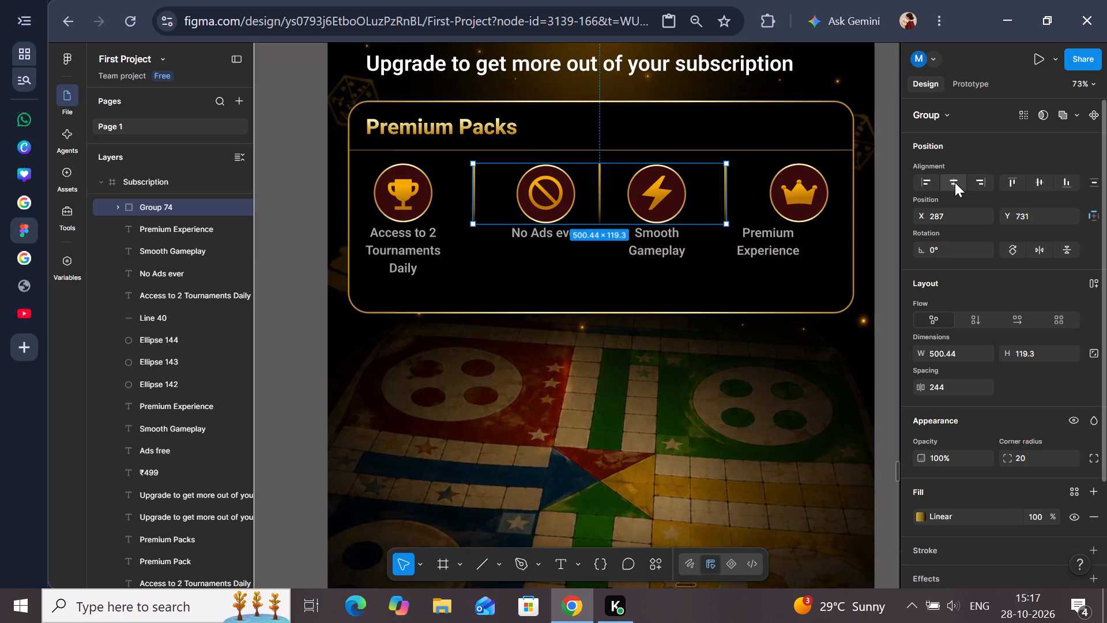
Centre the divider group horizontally on the Premium Packs card, placing it at X 290, Y 733.
click(955, 182)
click(611, 193)
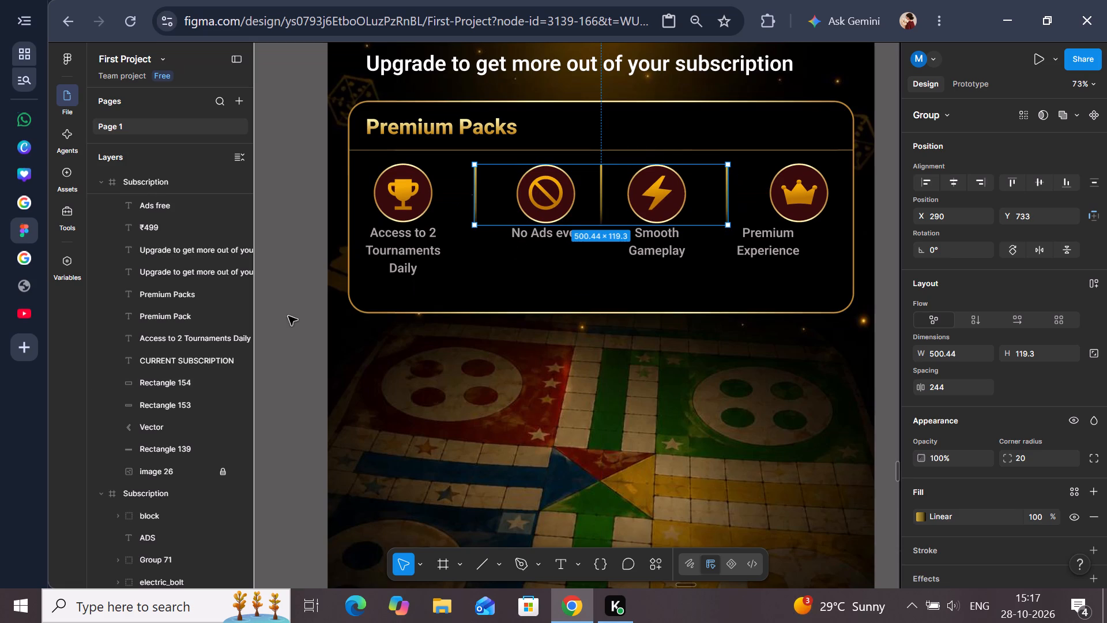
Move the group of three vertical dividers down to Y 747, keeping it at X 290.
click(280, 287)
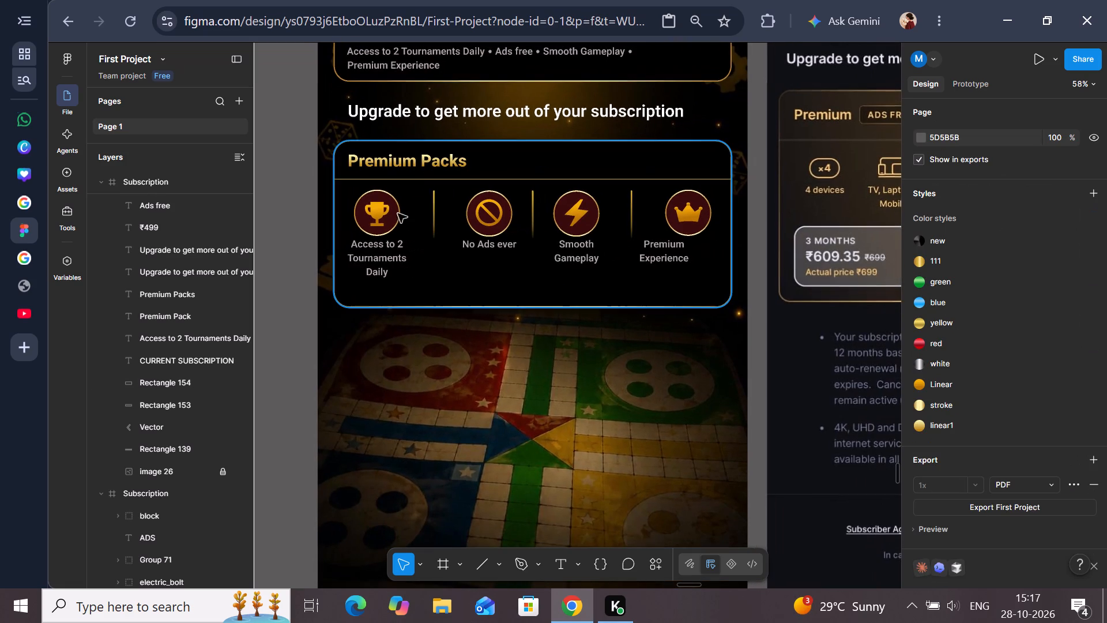
click(438, 217)
click(431, 217)
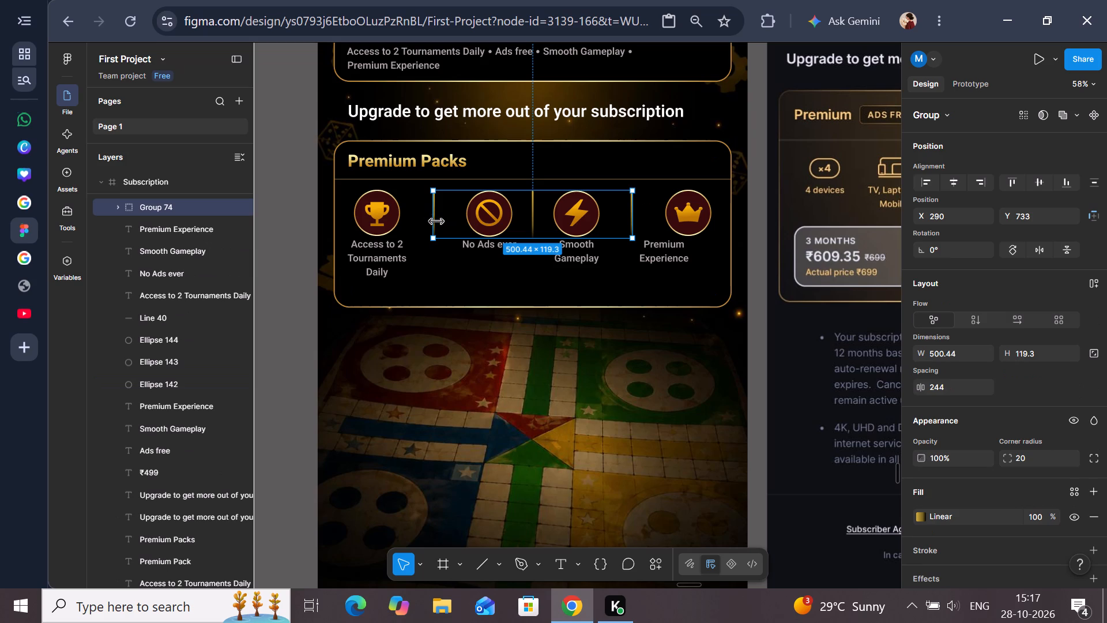
key(Down)
key(Down)
key(Down)
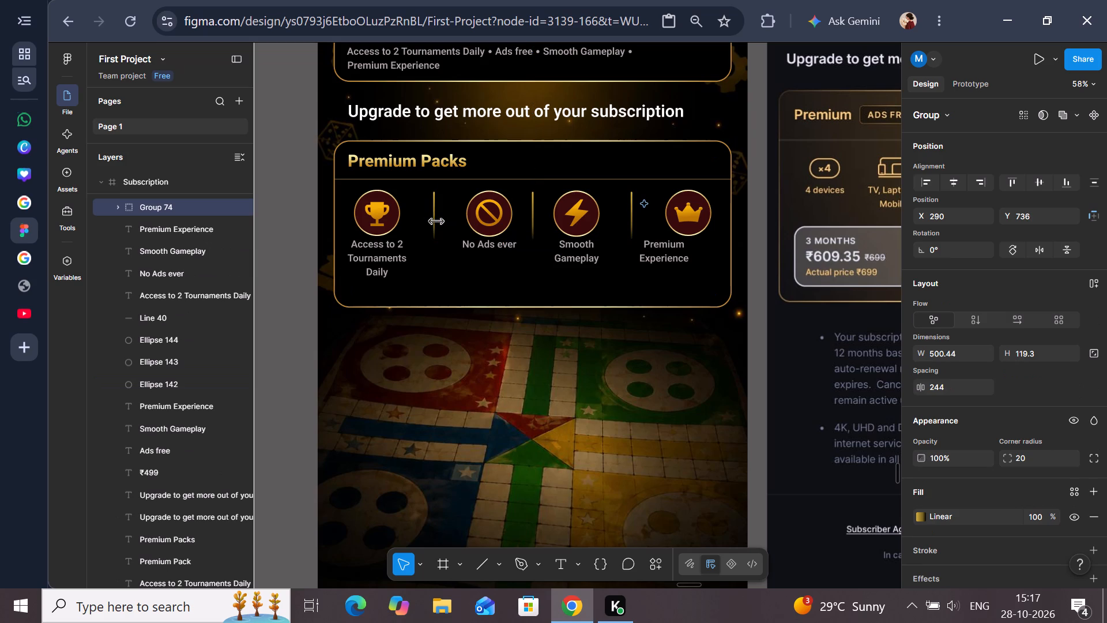
key(Down)
key(Down)
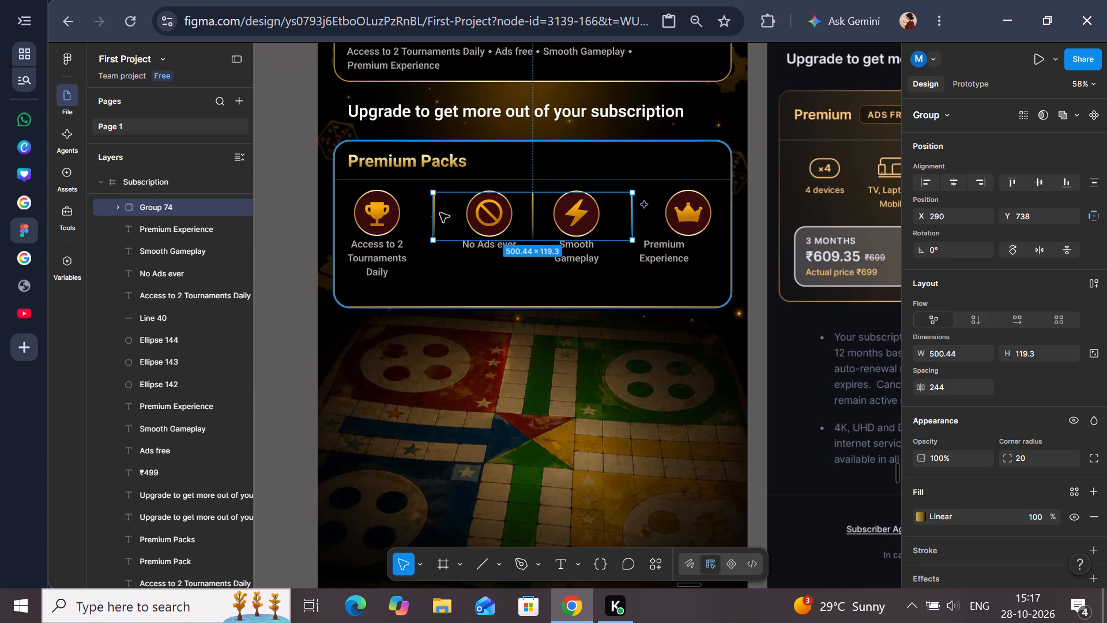
click(443, 211)
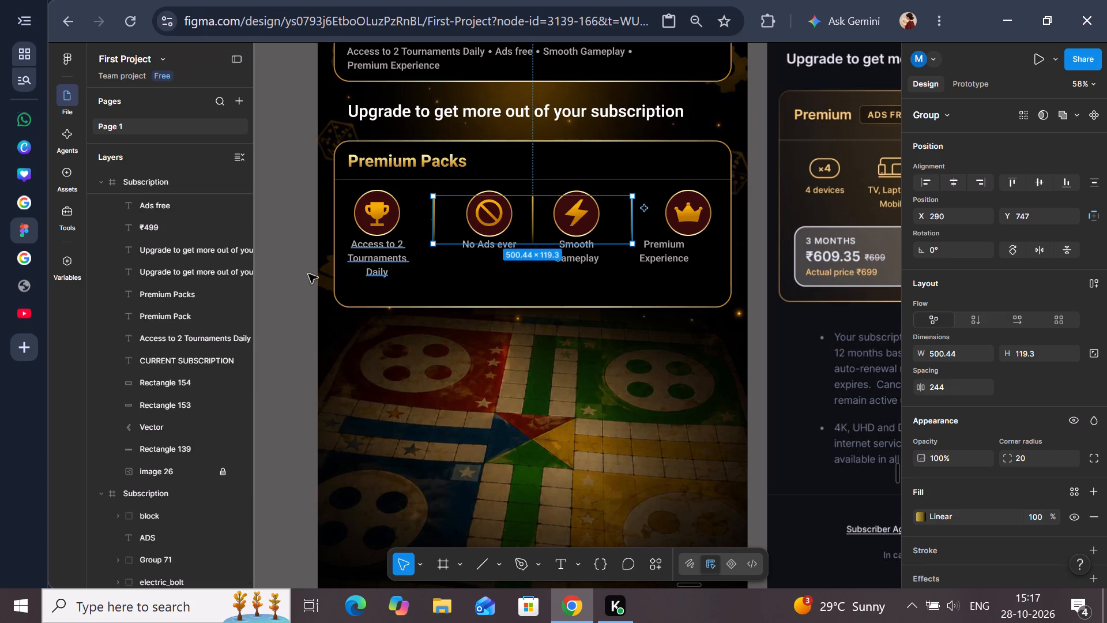
click(284, 286)
Examine the spacing and alignment of the circles, dividers and labels across the Premium Packs card.
scroll(284, 286, right, 1)
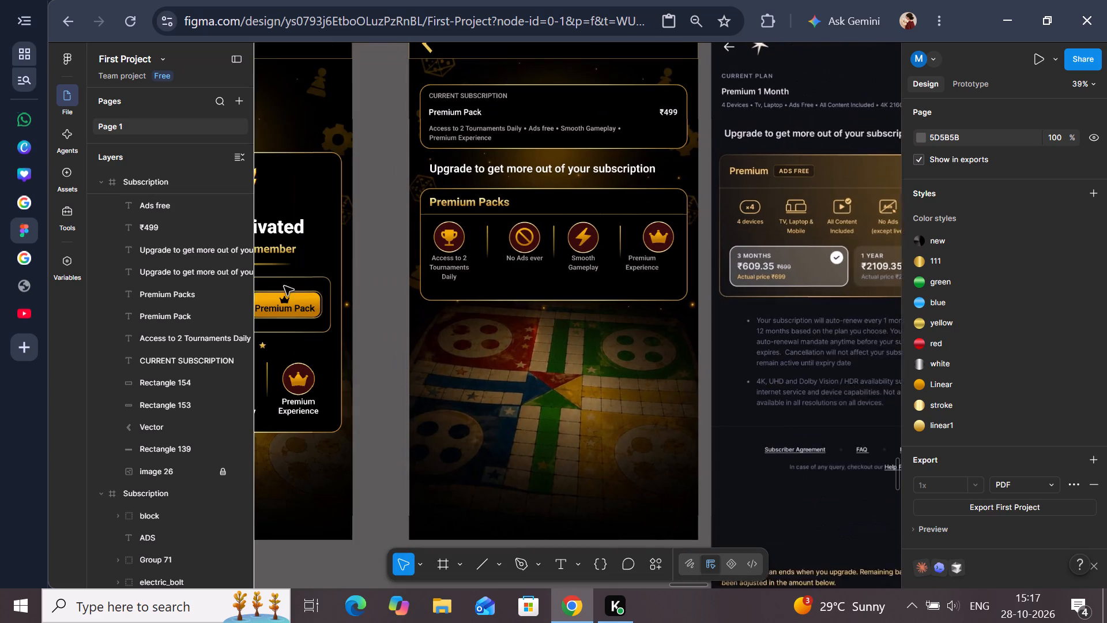
scroll(284, 286, right, 1)
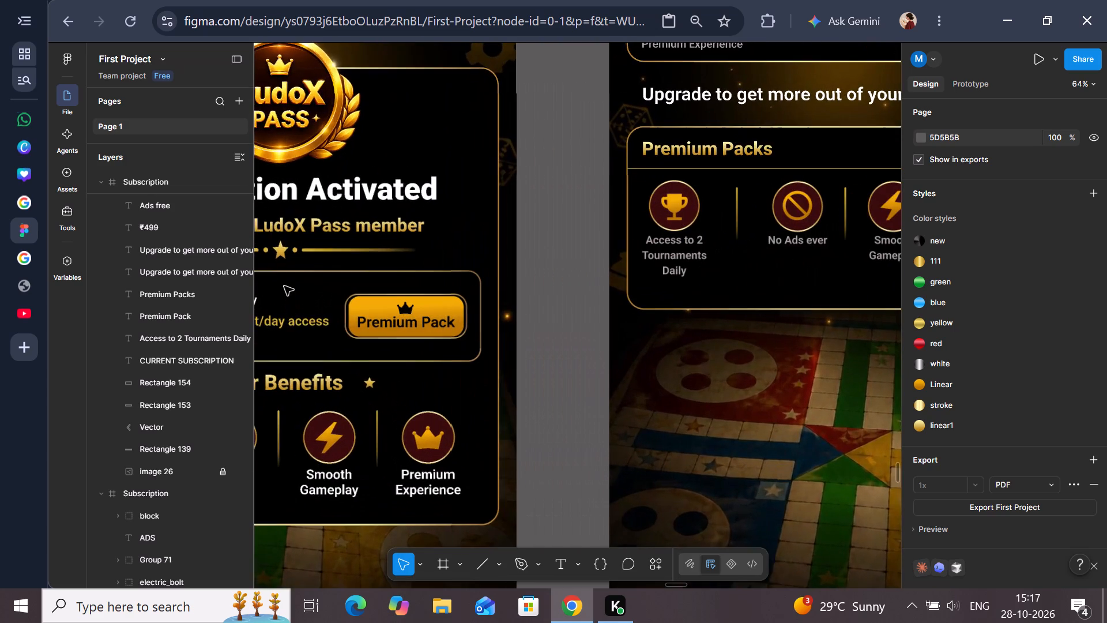
scroll(284, 286, left, 2)
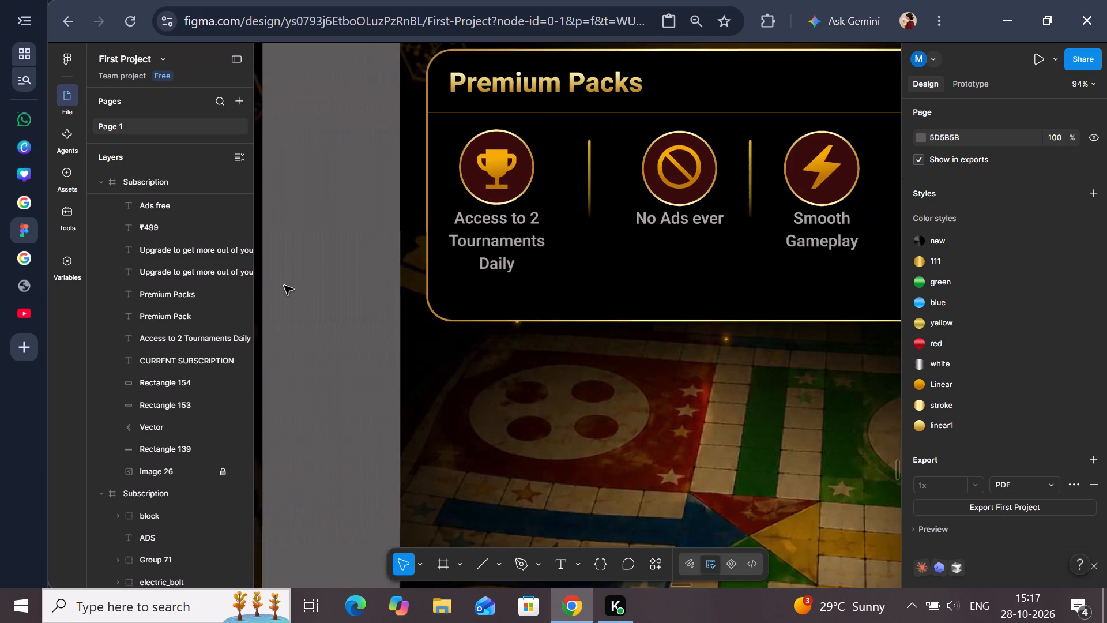
scroll(284, 286, left, 1)
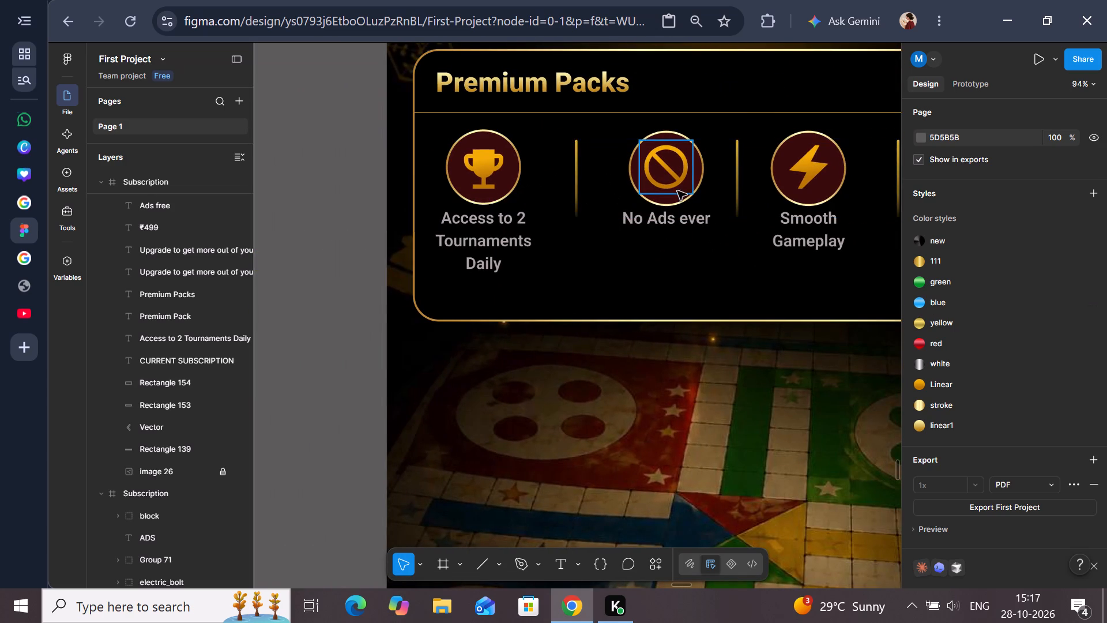
scroll(642, 197, left, 1)
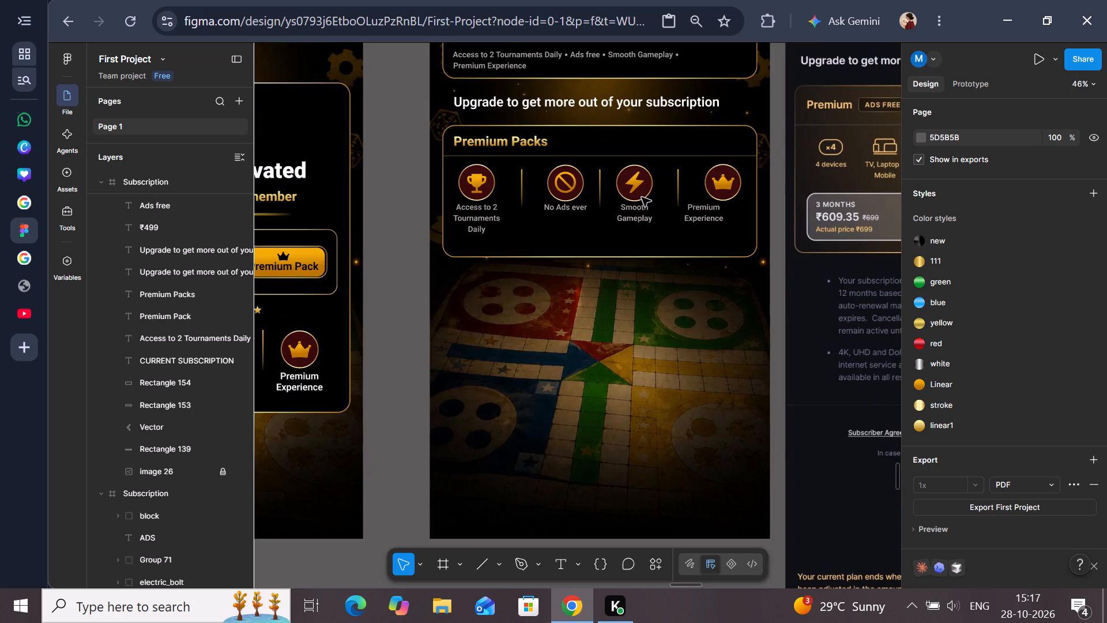
scroll(583, 202, right, 1)
click(547, 187)
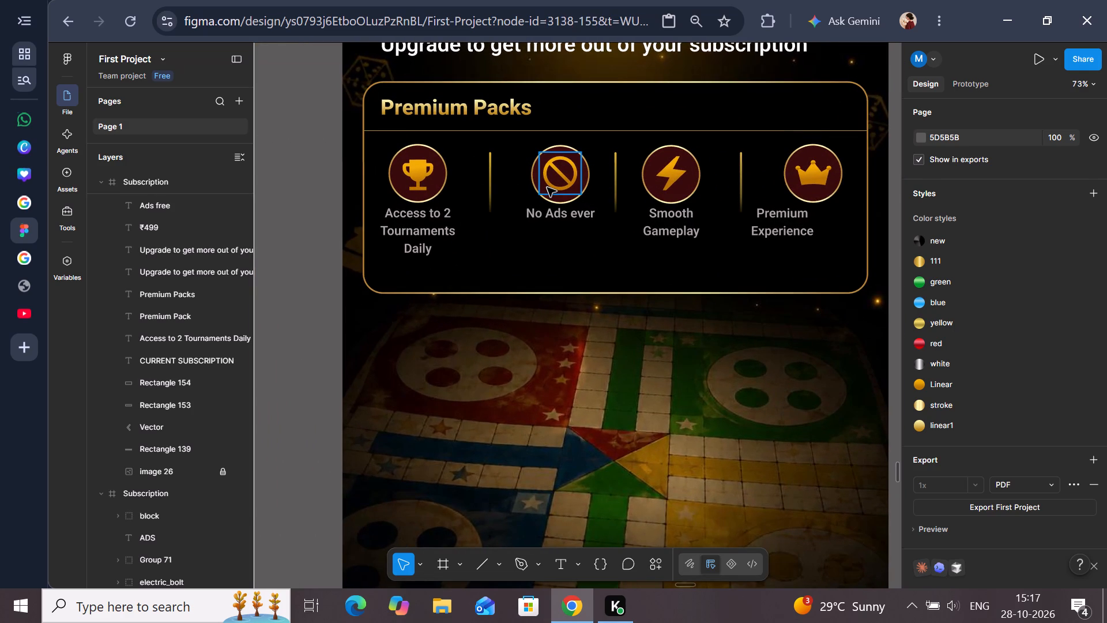
click(559, 164)
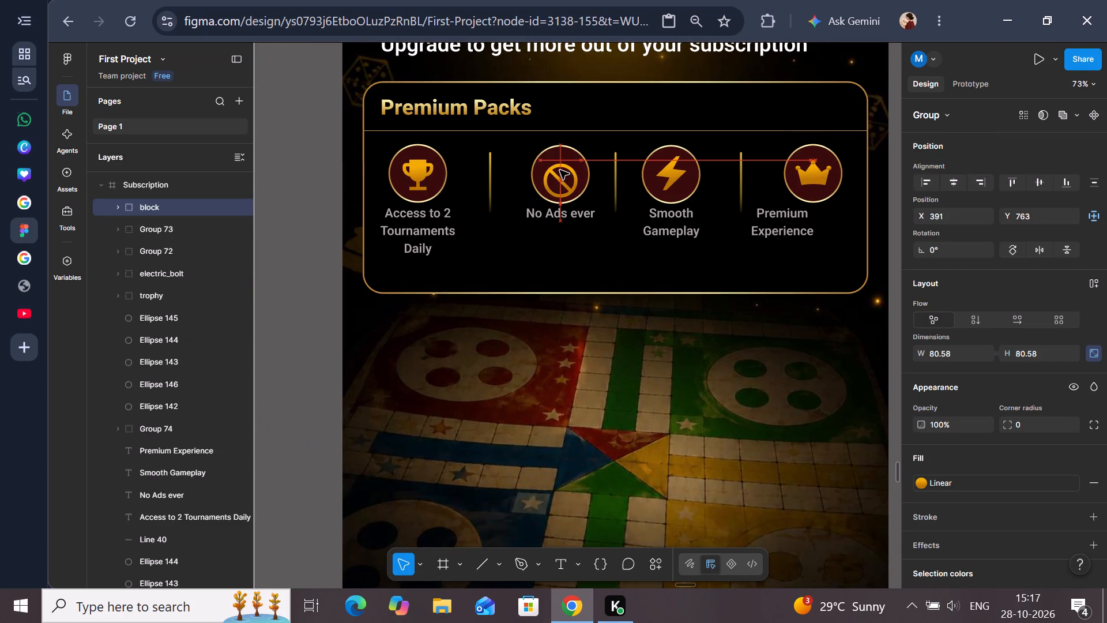
click(317, 256)
Move the No Ads ever label straight down to about Y 873, leaving space beneath its circle.
scroll(317, 256, up, 1)
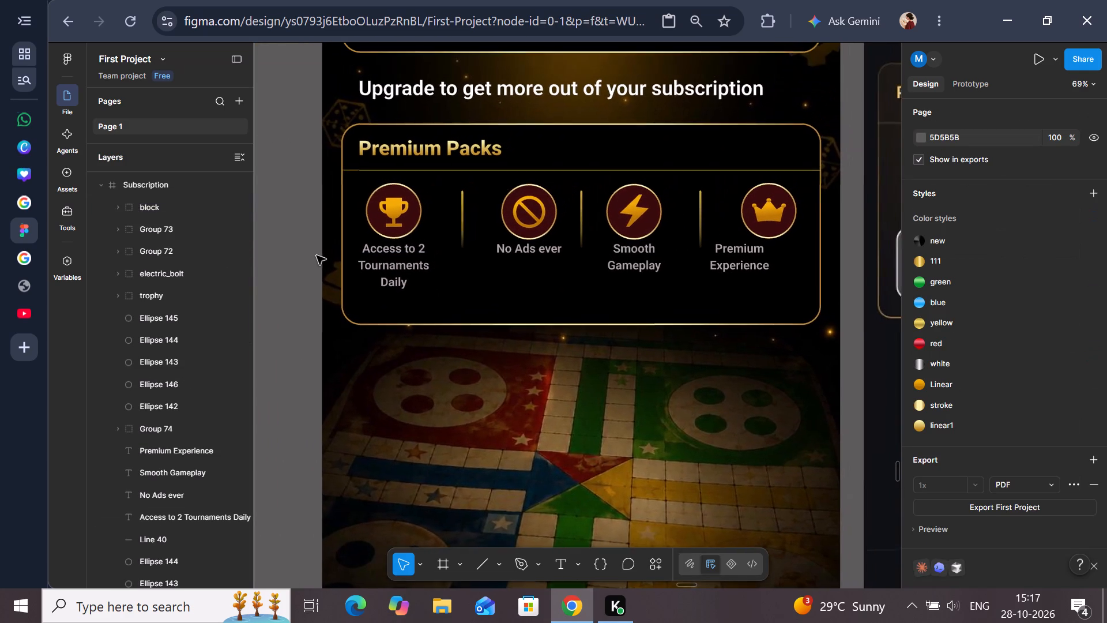
scroll(317, 256, up, 1)
drag(528, 245, 526, 255)
Move the No Ads ever circle together with its block icon left, roughly midway between the first and second dividers and level with the trophy circle.
click(504, 228)
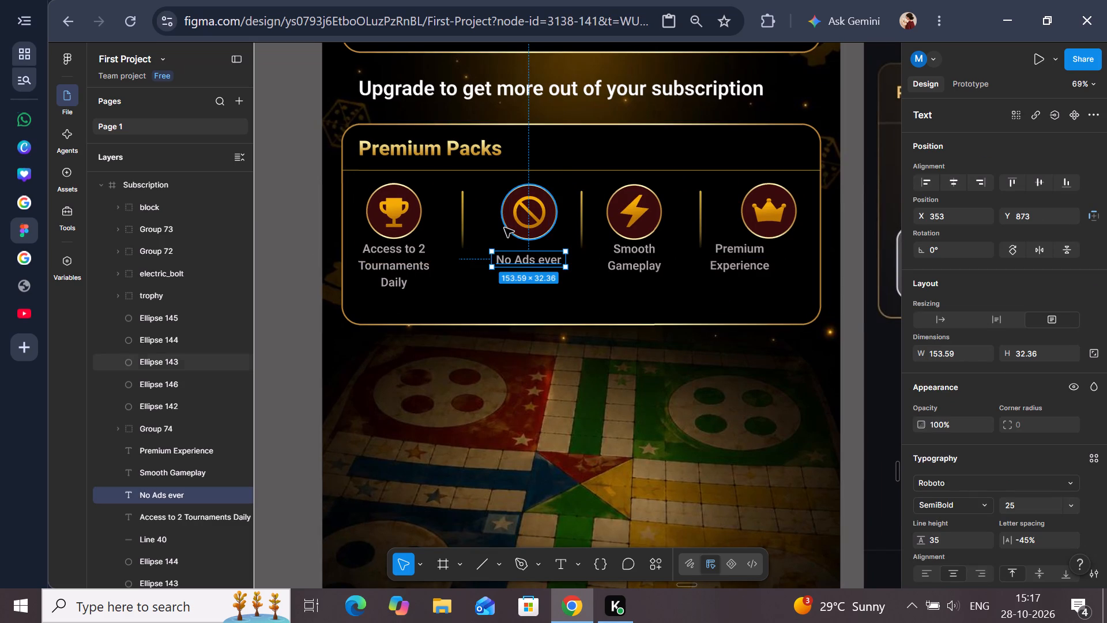
shift+click(520, 221)
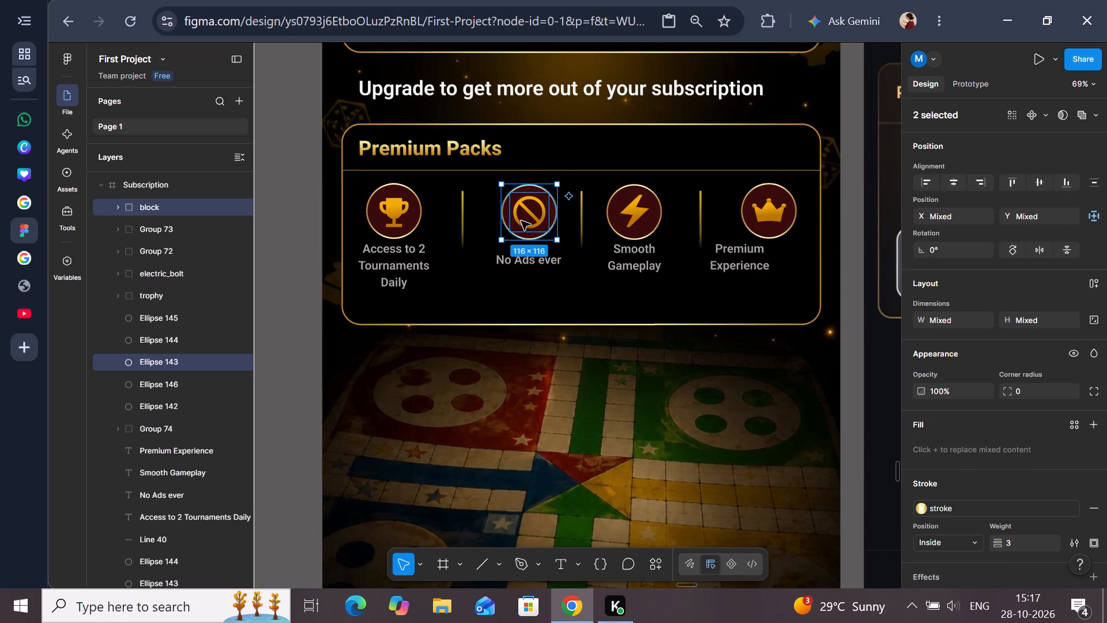
drag(522, 215, 515, 215)
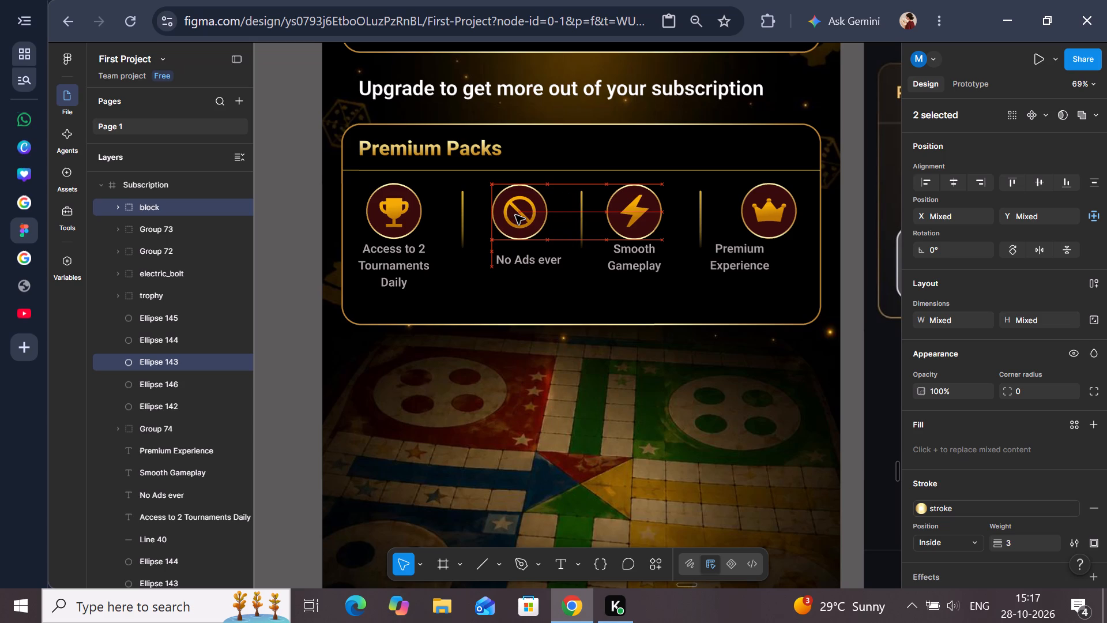
drag(515, 215, 518, 216)
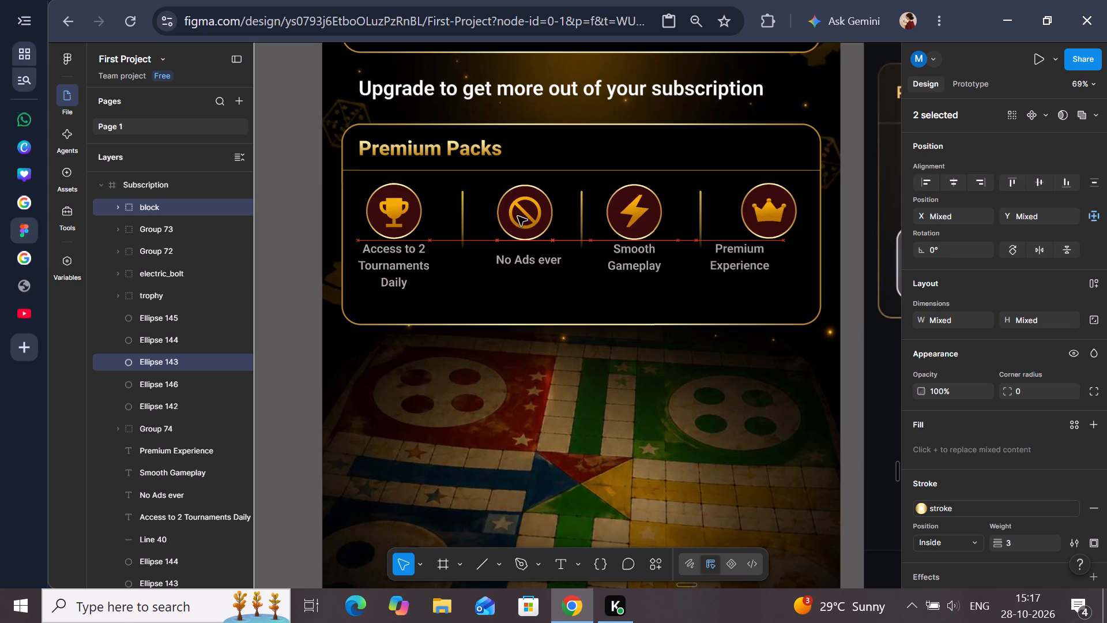
drag(518, 216, 515, 216)
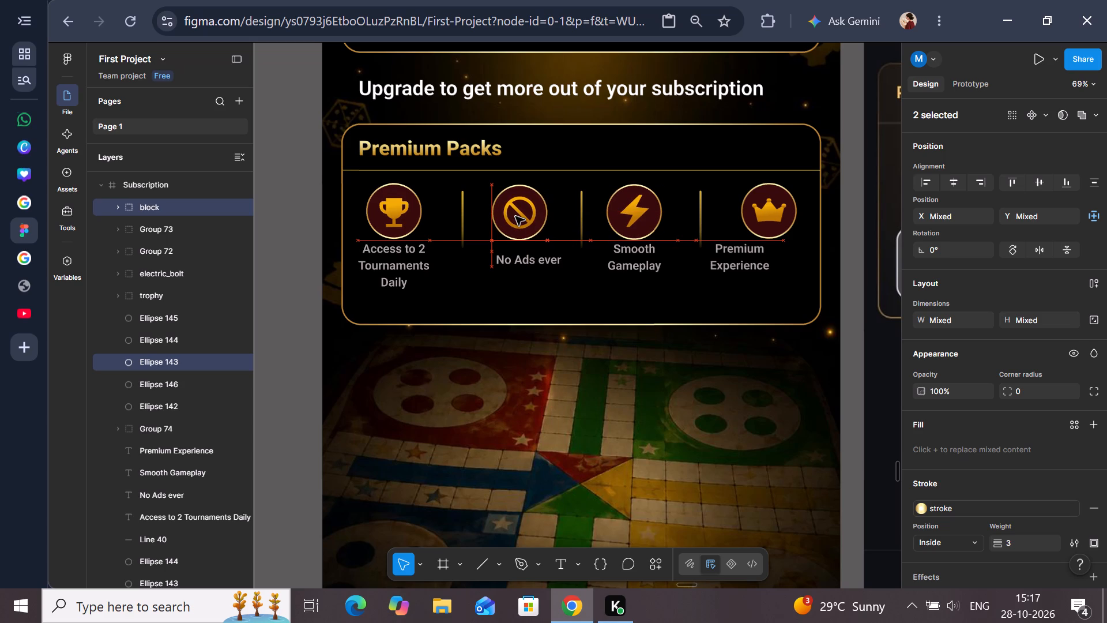
drag(515, 216, 519, 217)
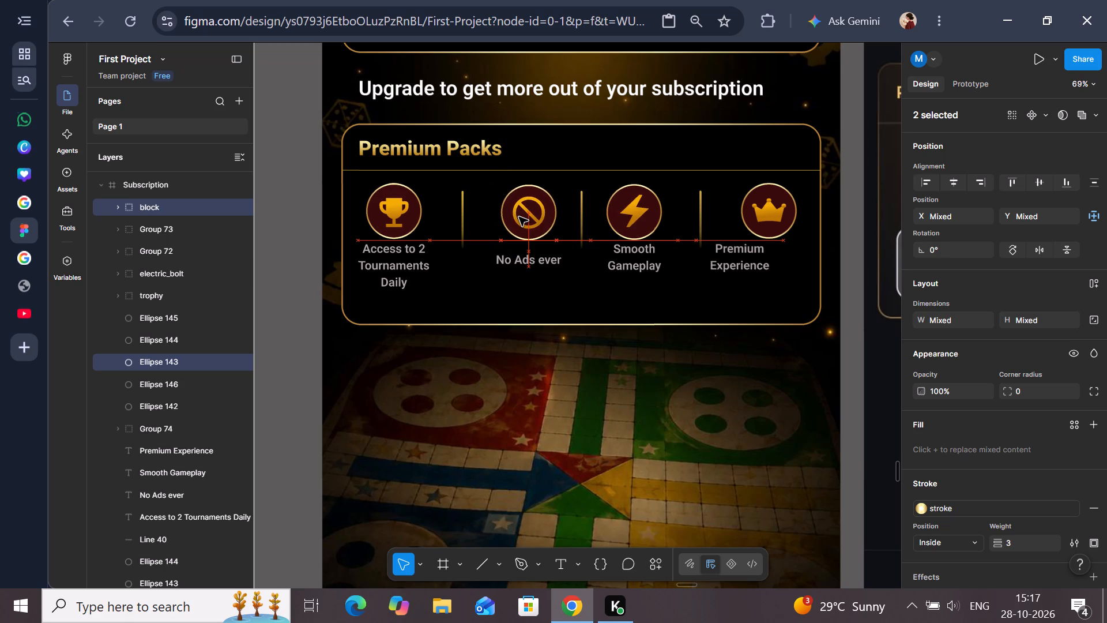
drag(519, 217, 515, 217)
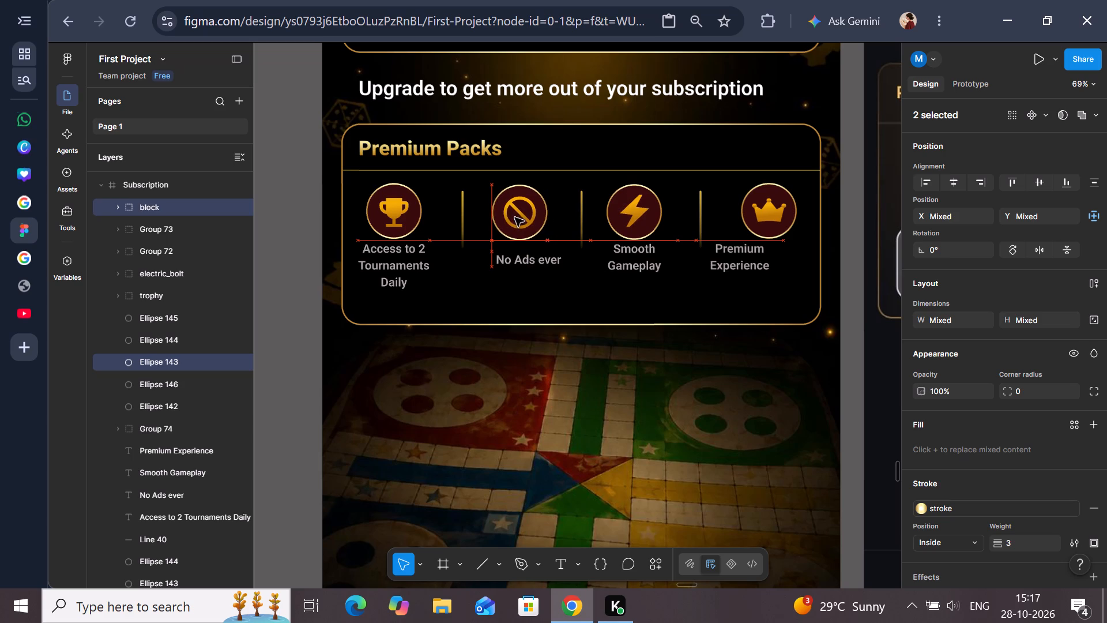
drag(515, 217, 506, 218)
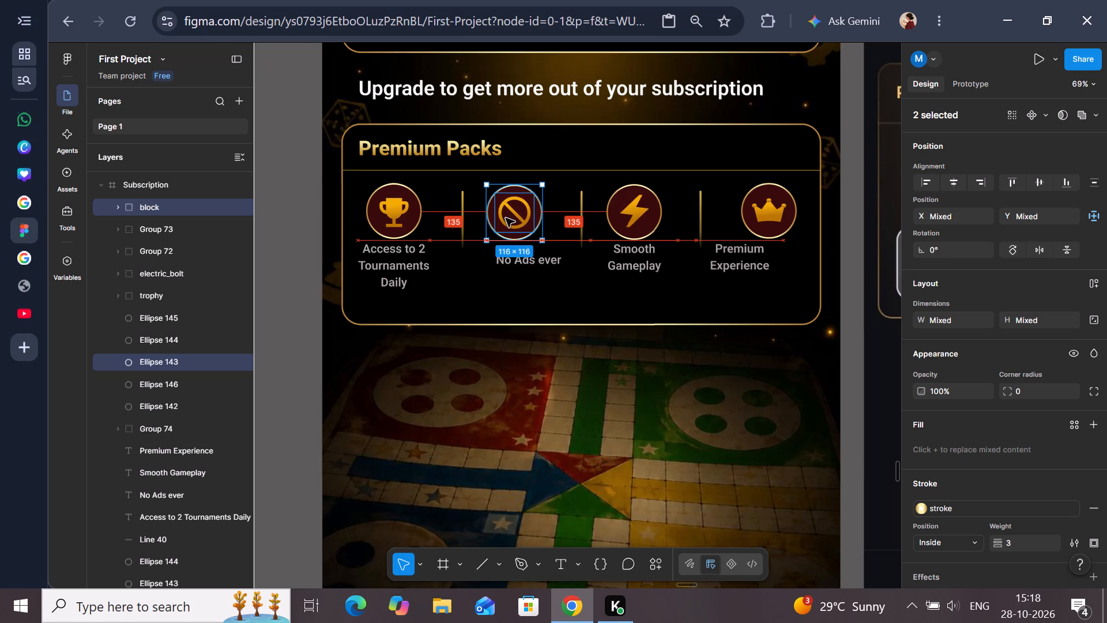
drag(506, 218, 508, 218)
drag(508, 218, 511, 218)
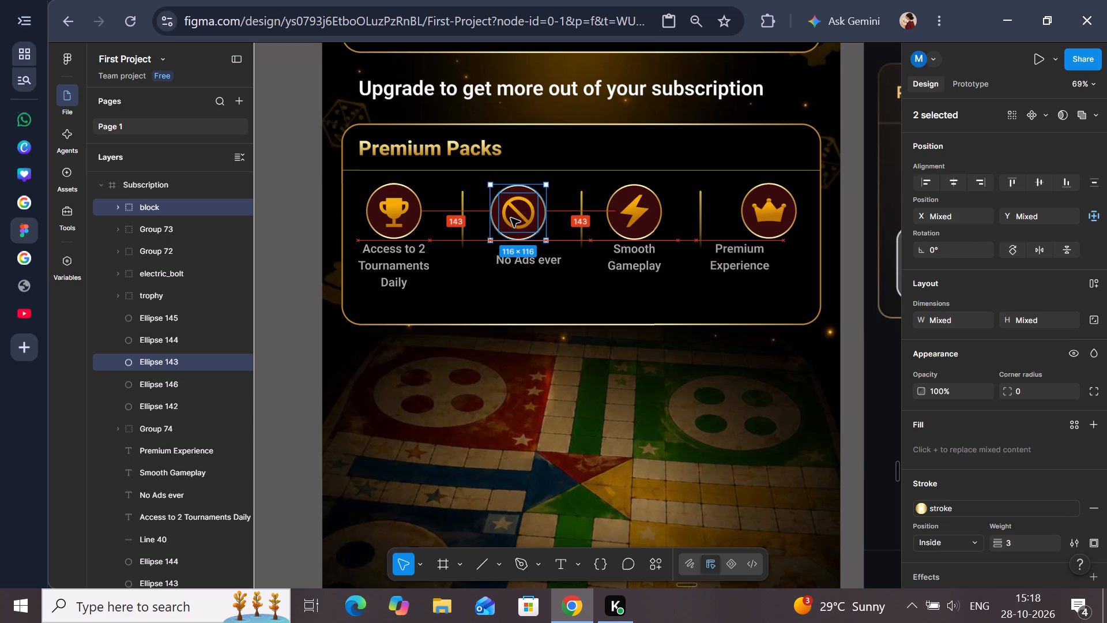
drag(511, 218, 510, 222)
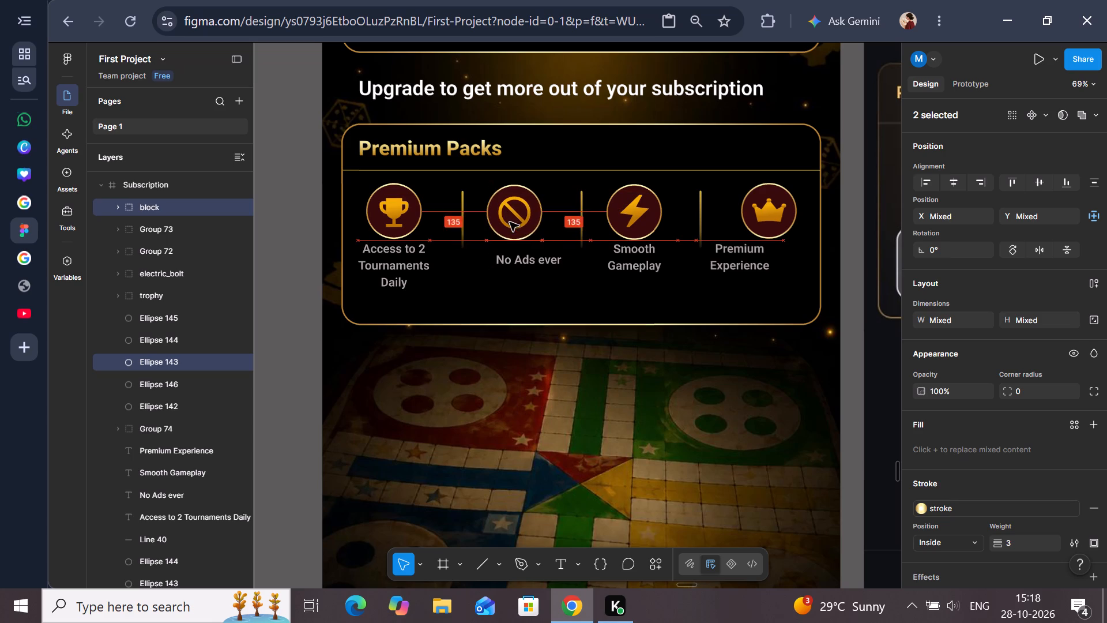
drag(510, 222, 511, 219)
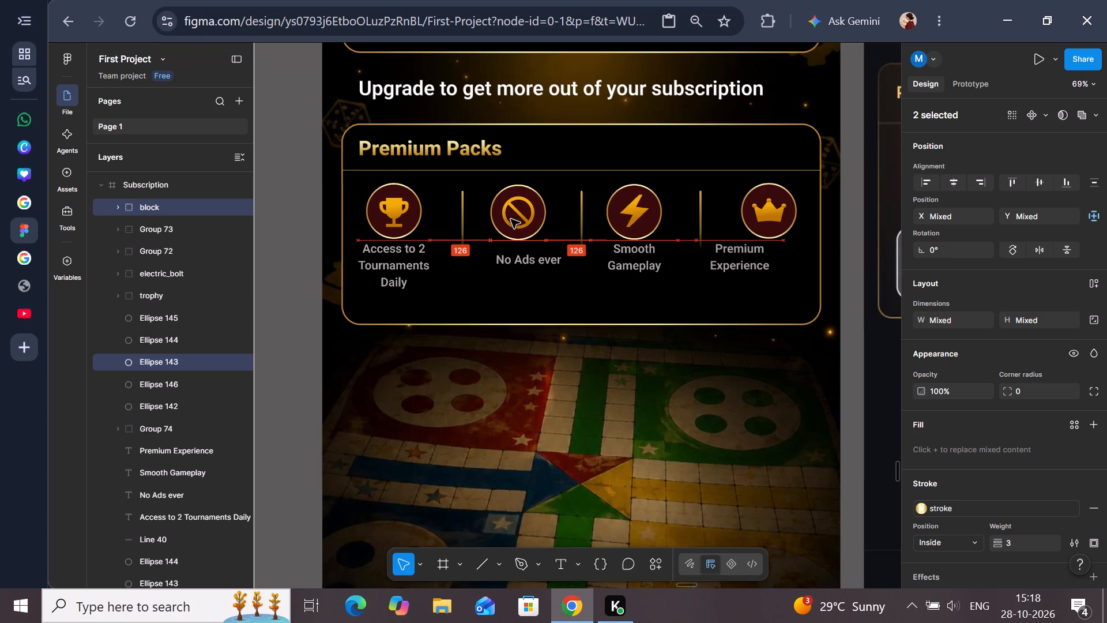
drag(511, 219, 450, 217)
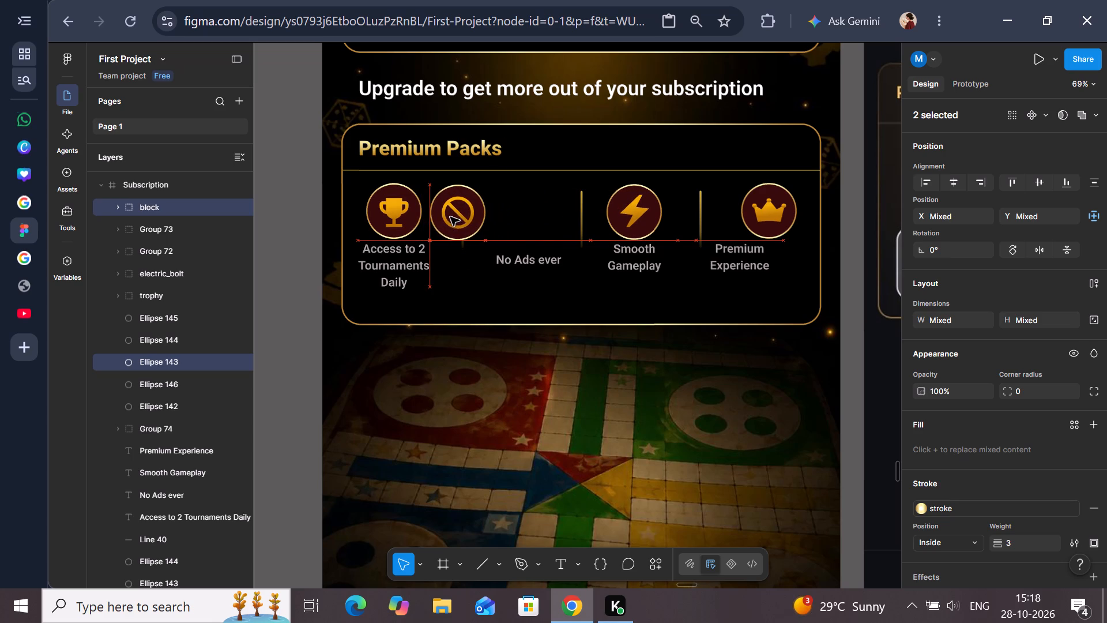
drag(450, 217, 504, 216)
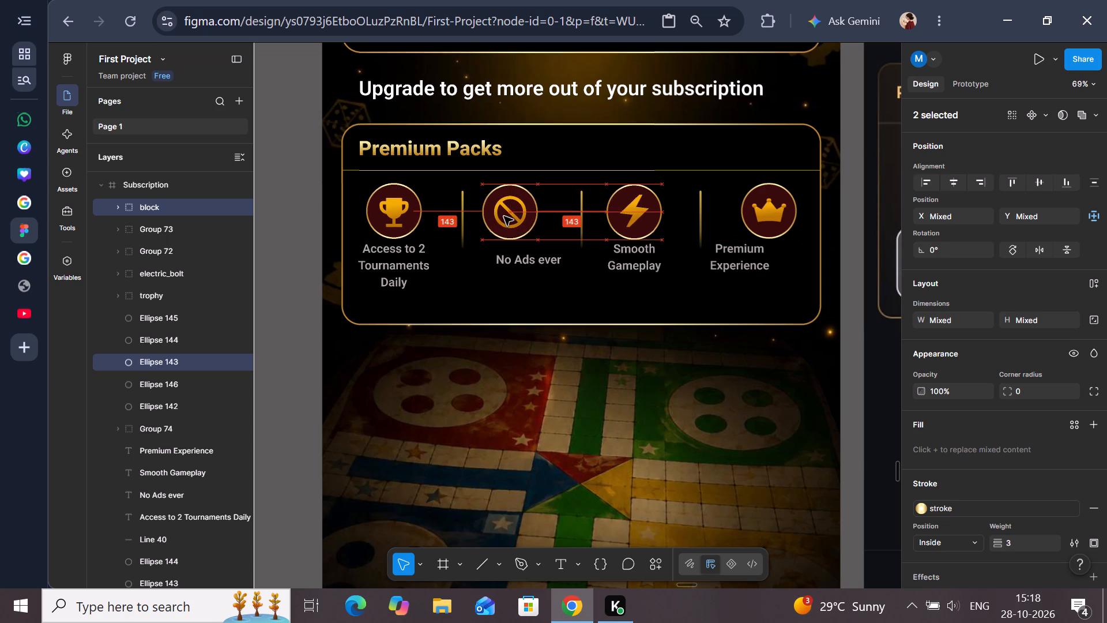
drag(504, 216, 507, 217)
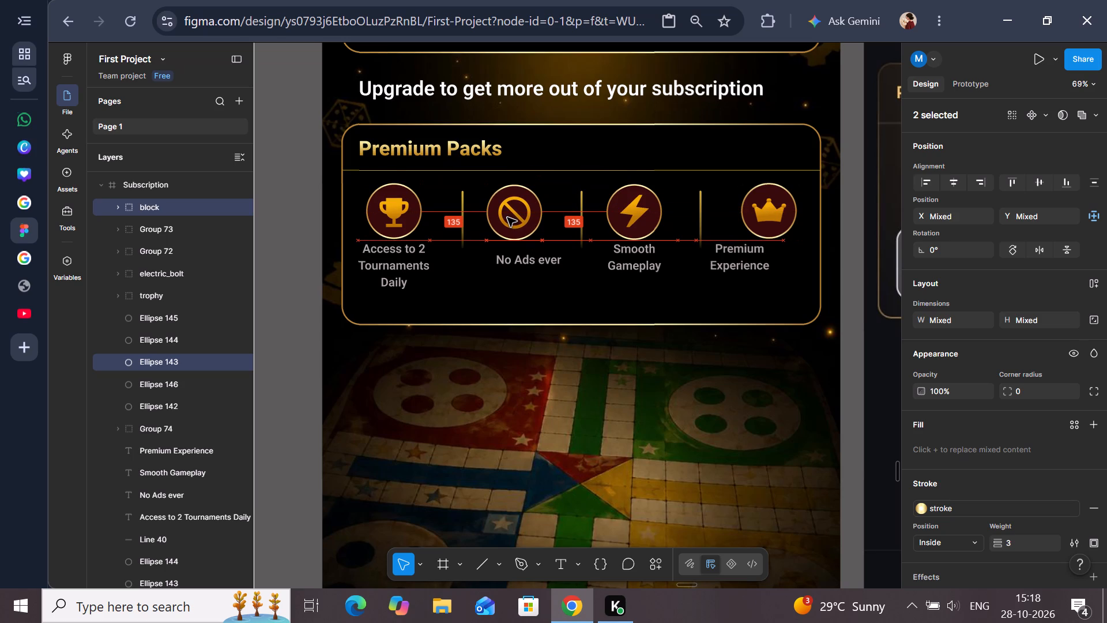
drag(507, 217, 507, 218)
drag(507, 218, 507, 214)
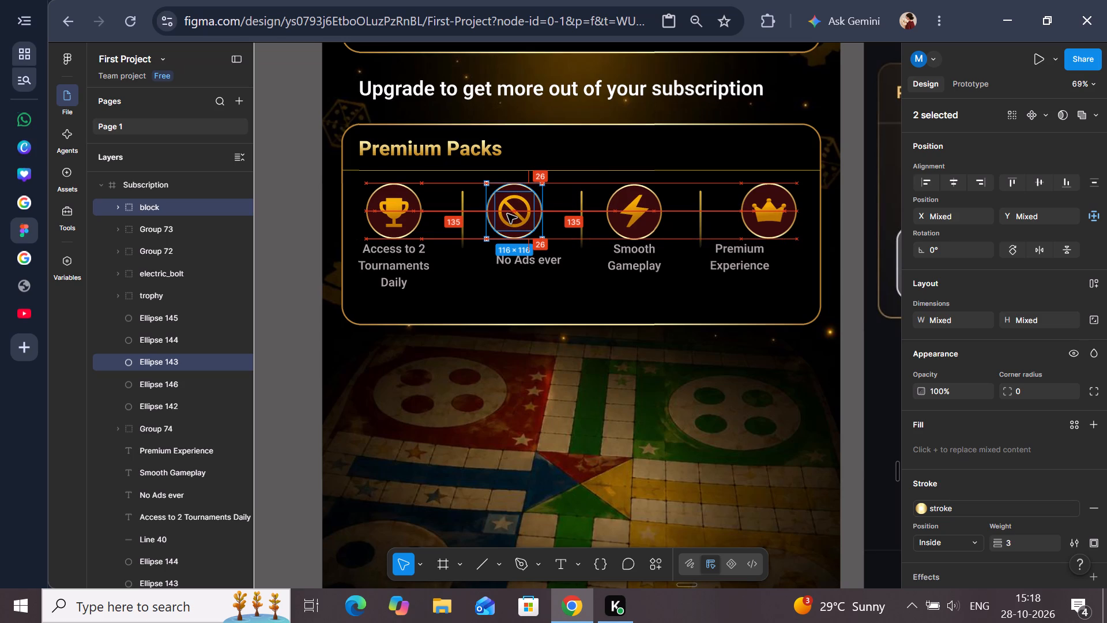
drag(507, 214, 511, 214)
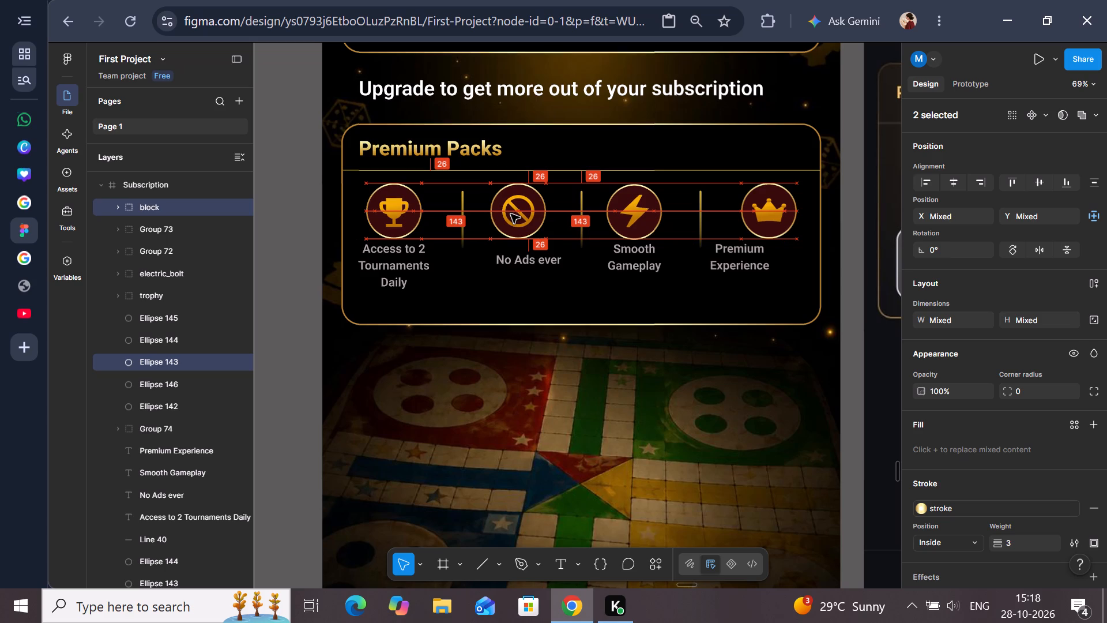
drag(511, 214, 513, 215)
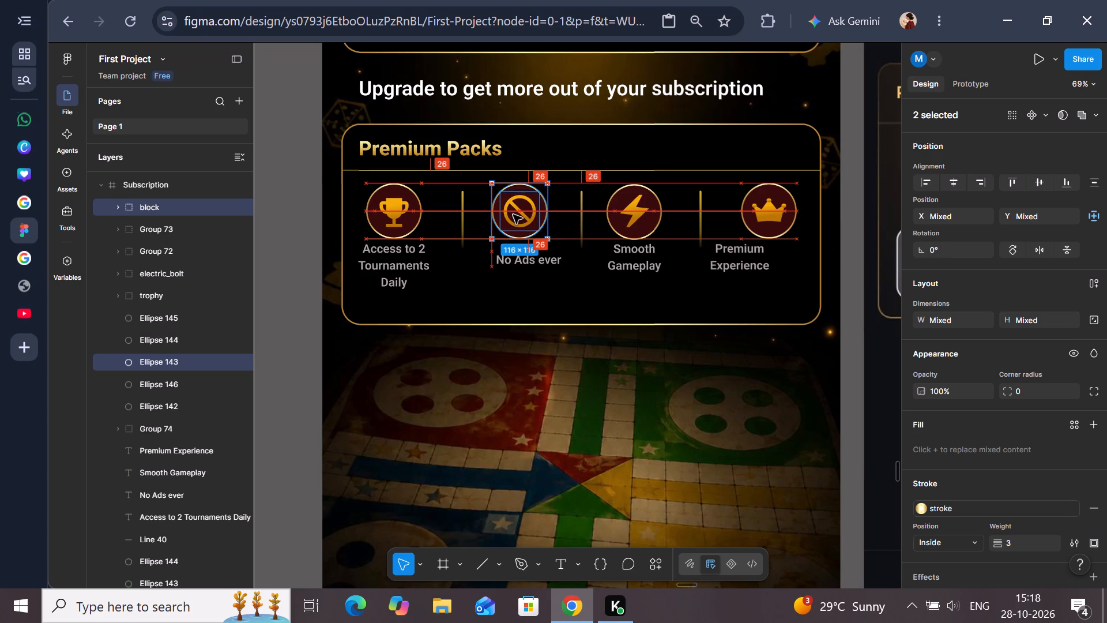
drag(513, 215, 517, 215)
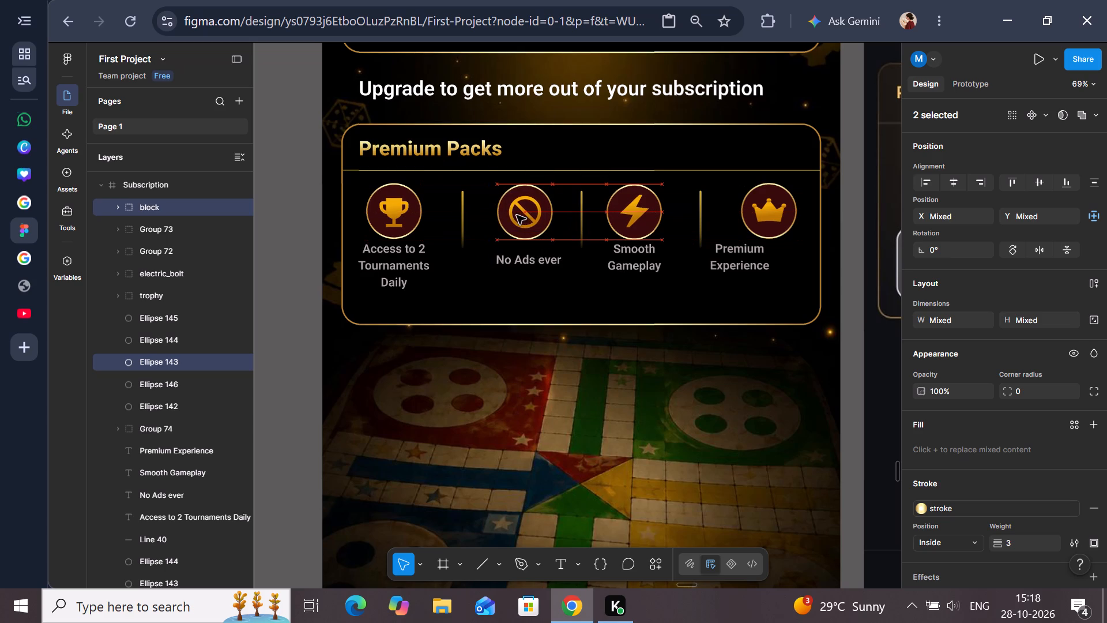
drag(517, 215, 513, 215)
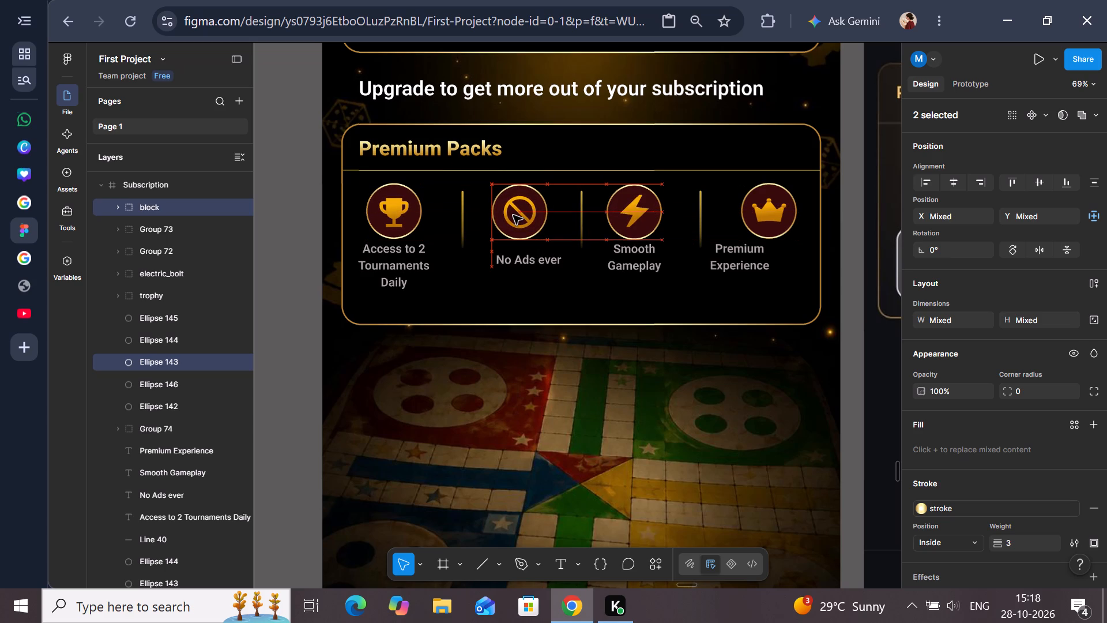
drag(513, 215, 513, 213)
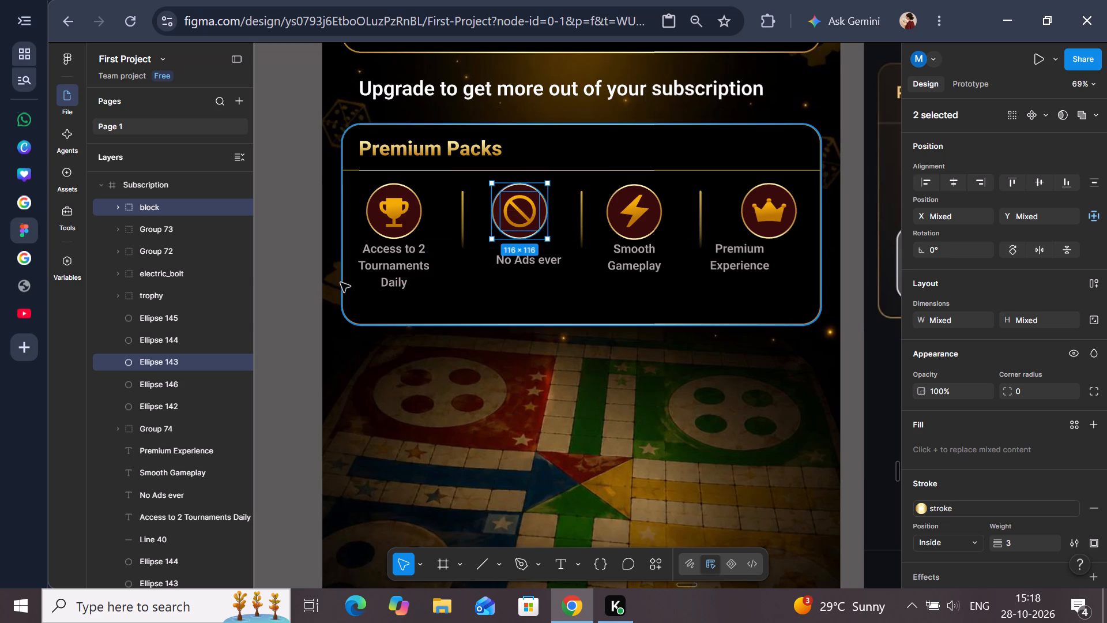
click(301, 294)
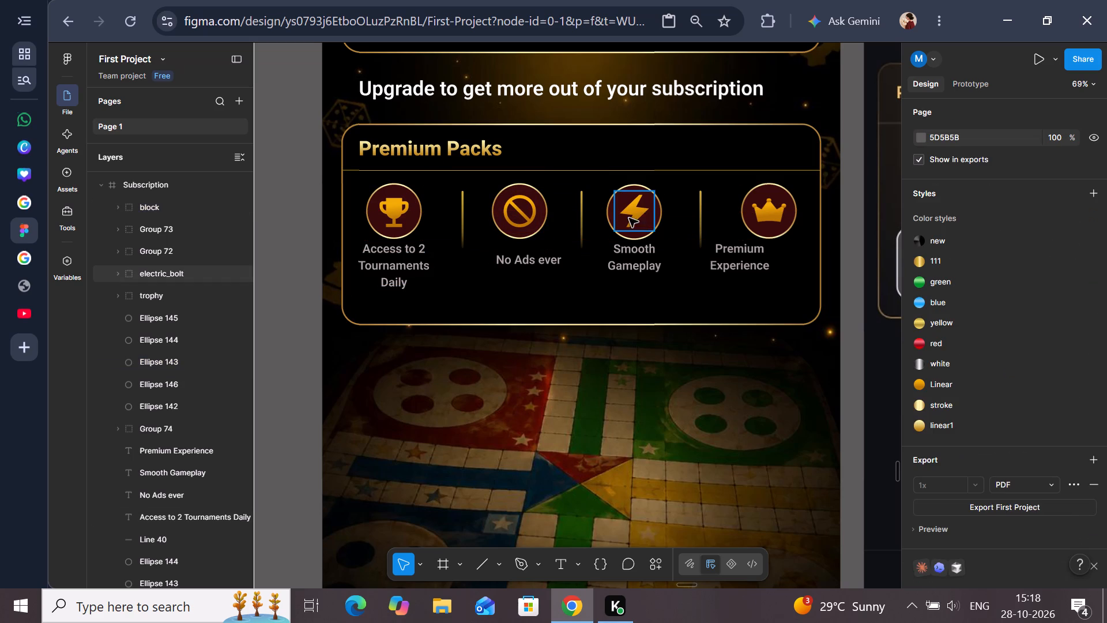
Centre the lightning bolt icon vertically within the Smooth Gameplay circle.
click(642, 220)
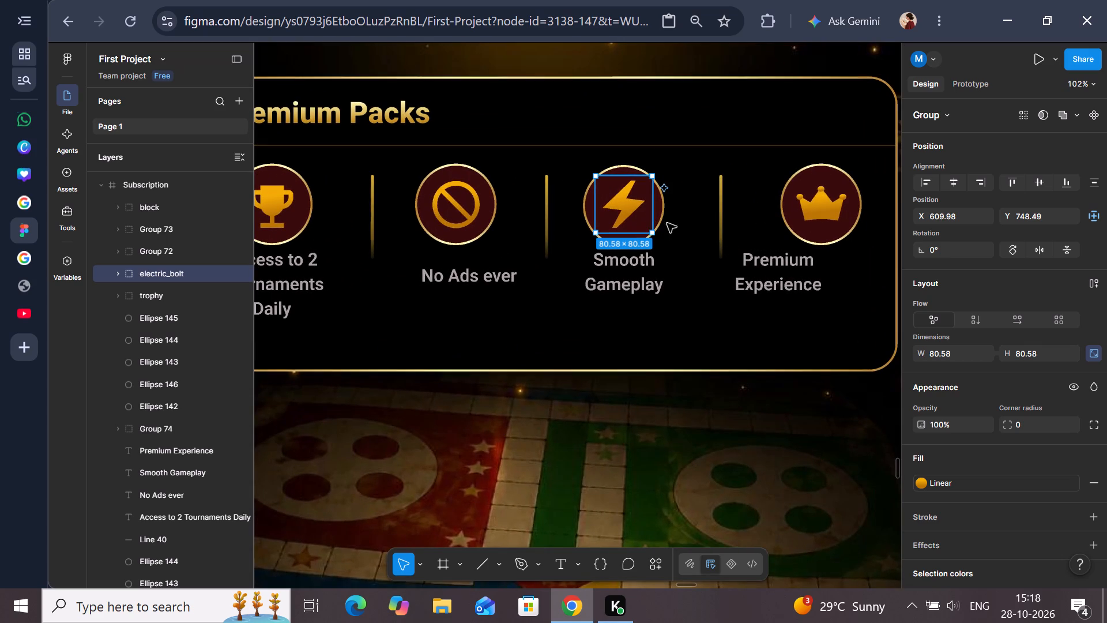
shift+click(665, 211)
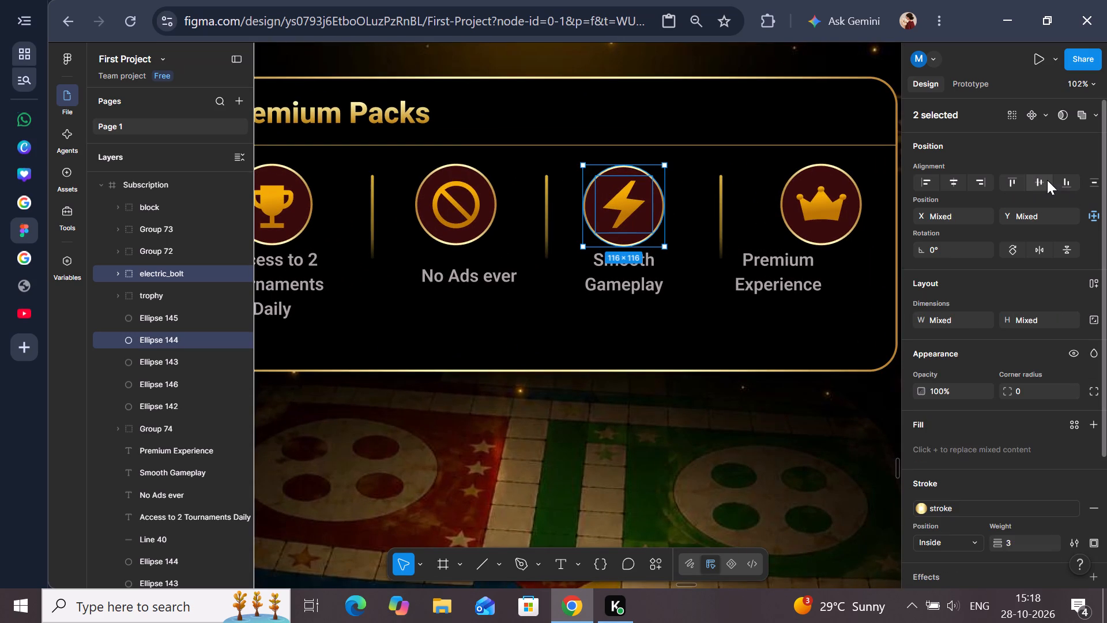
click(1037, 182)
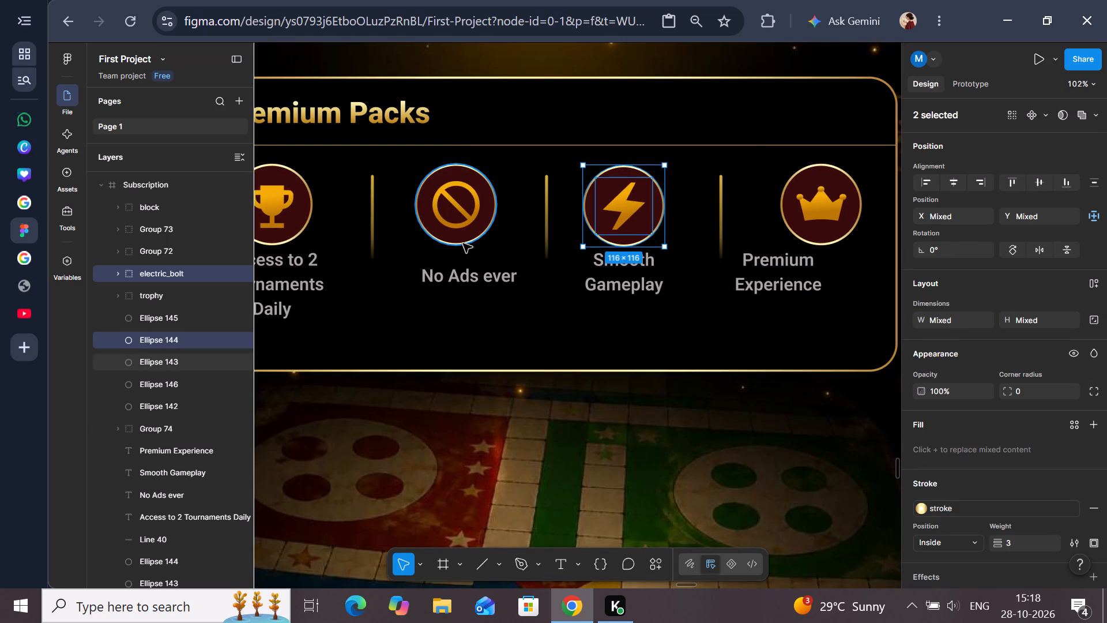
Add the No Ads ever circle to the selection of the Smooth Gameplay circle and lightning bolt icon.
shift+click(463, 243)
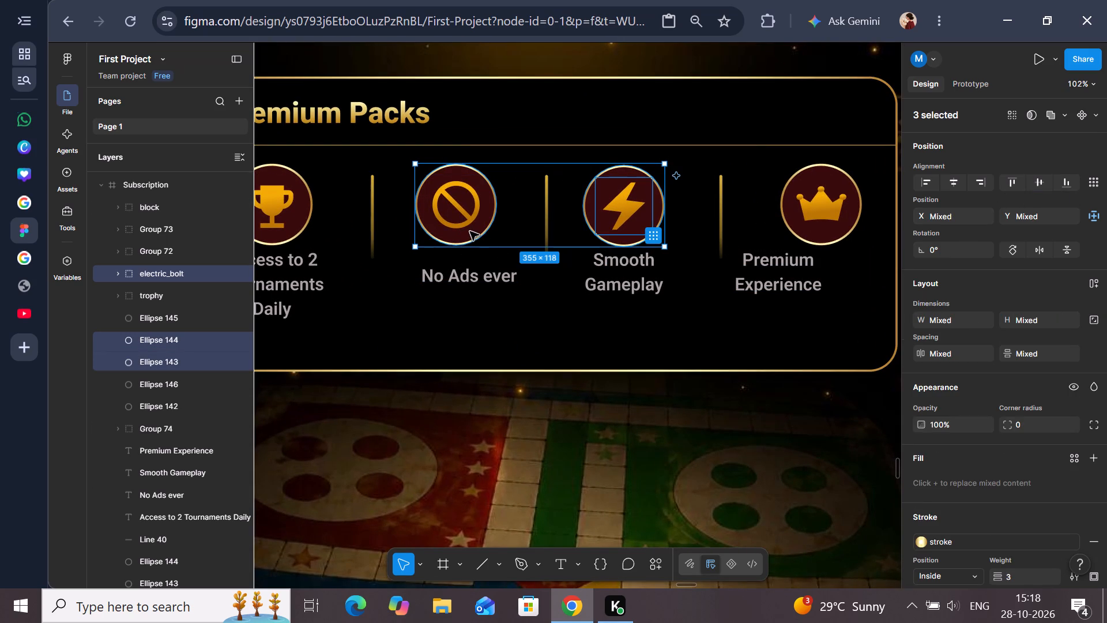